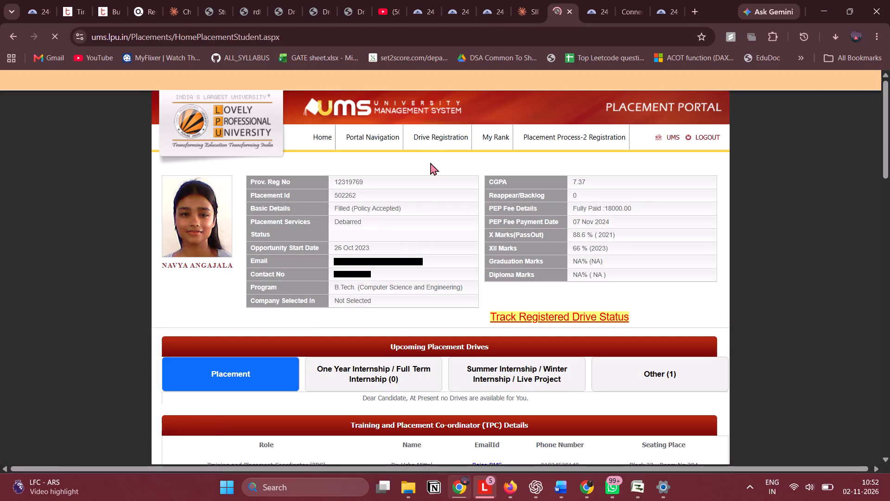
Open the Drive Registration page of the placement portal and look through the listed company drives, their deadlines and registration status.
click(441, 131)
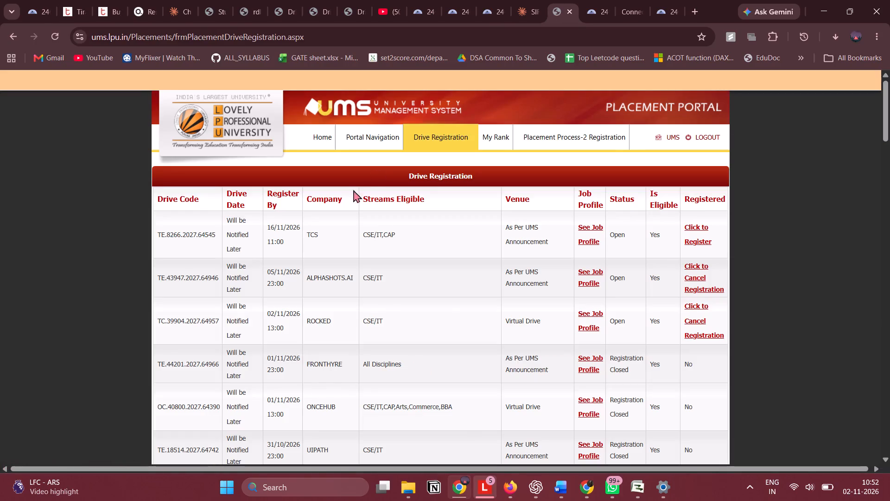
scroll(352, 379, down, 4)
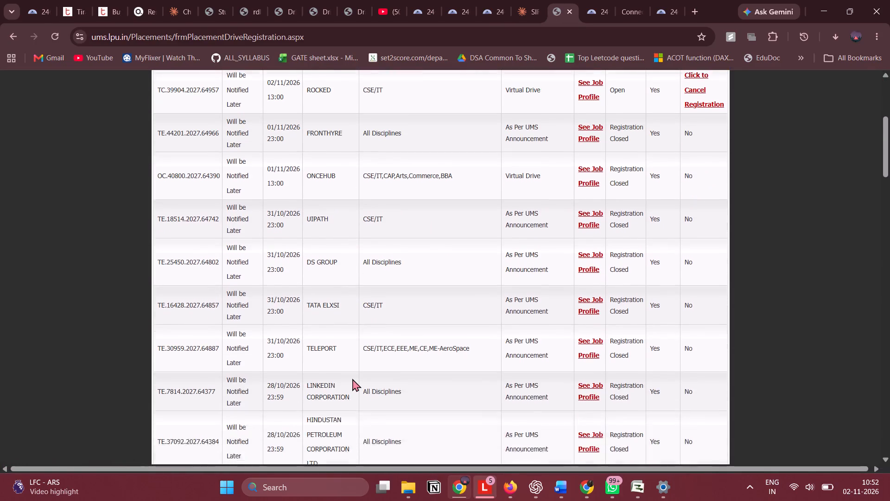
scroll(352, 379, down, 1)
scroll(352, 379, up, 5)
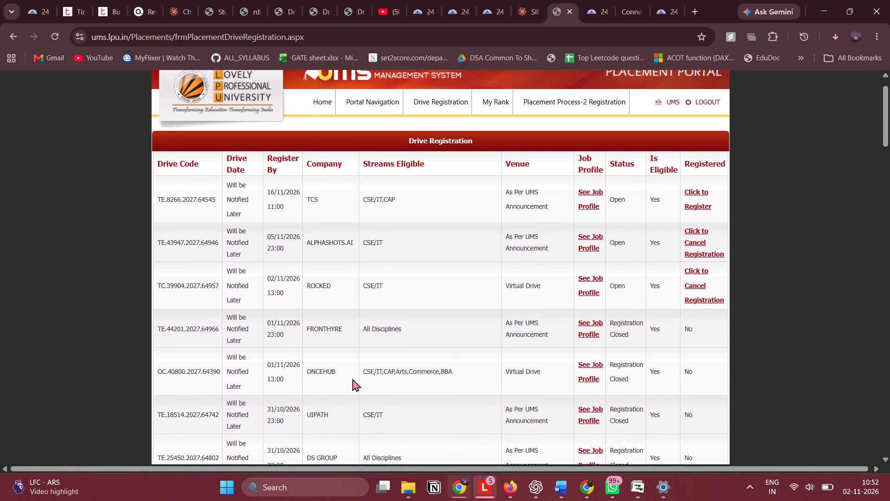
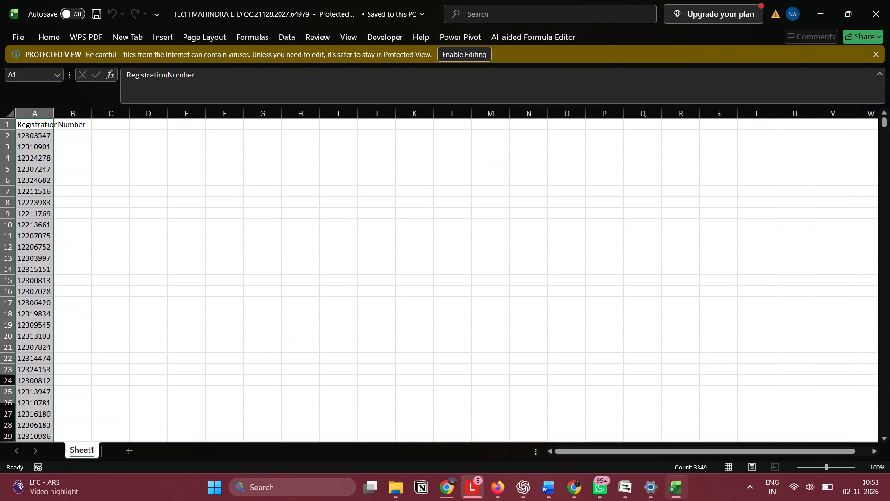
Search the RegistrationNumber column of the Tech Mahindra sheet for the student's own registration number.
key(ctrl+f)
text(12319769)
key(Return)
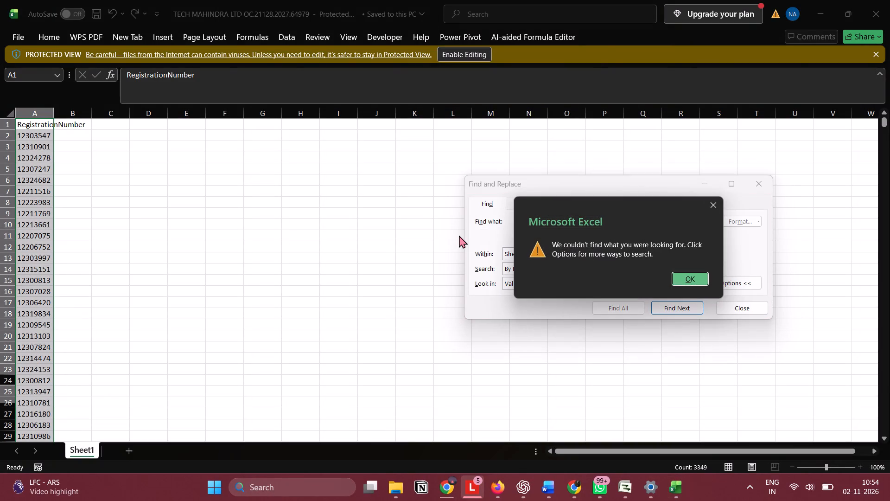
click(687, 276)
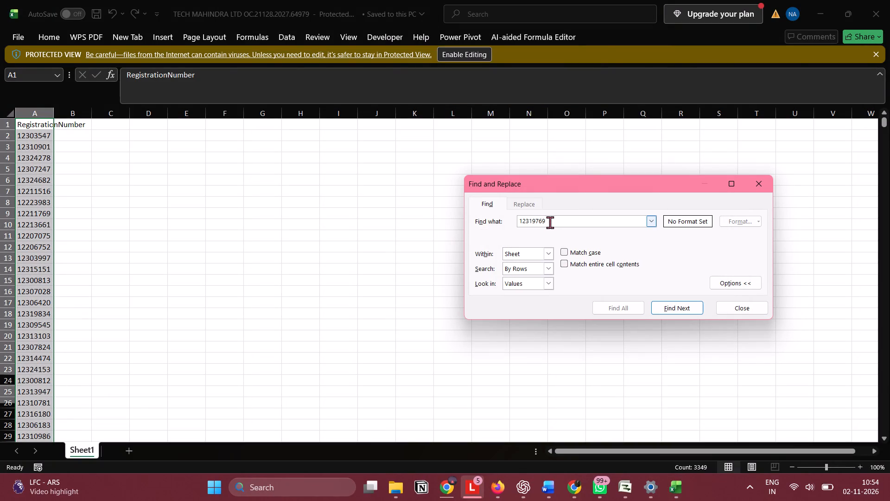
click(677, 310)
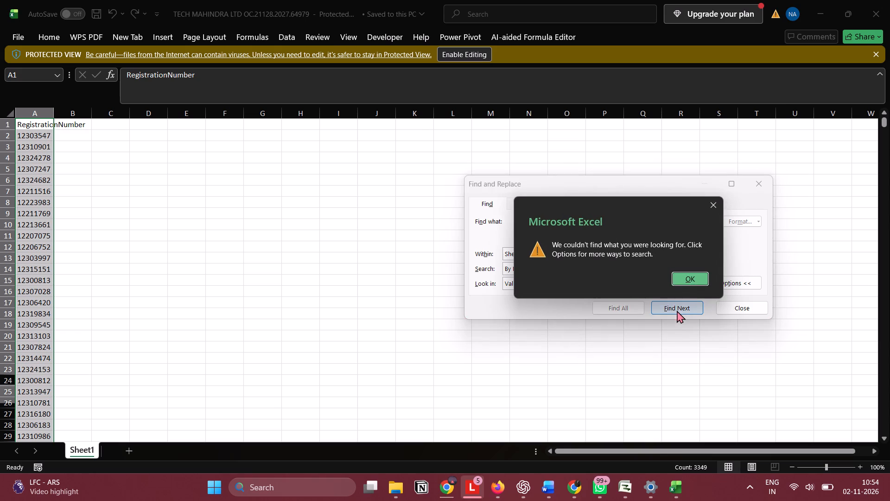
click(690, 273)
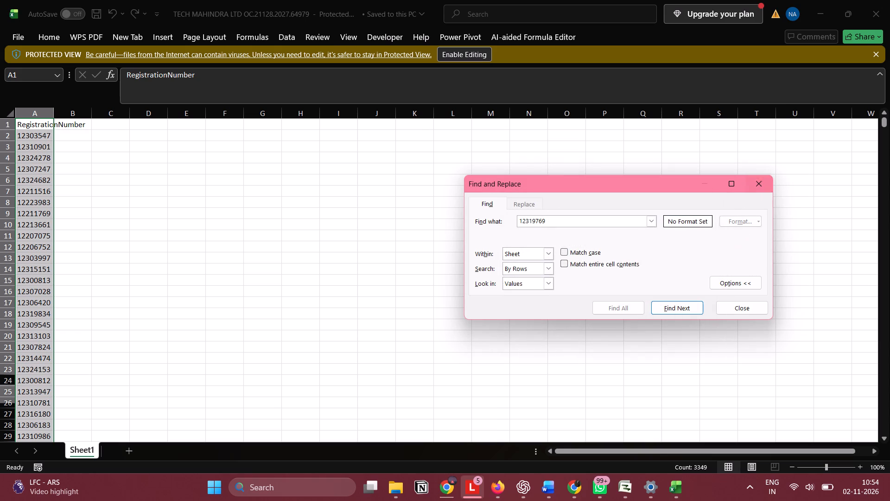
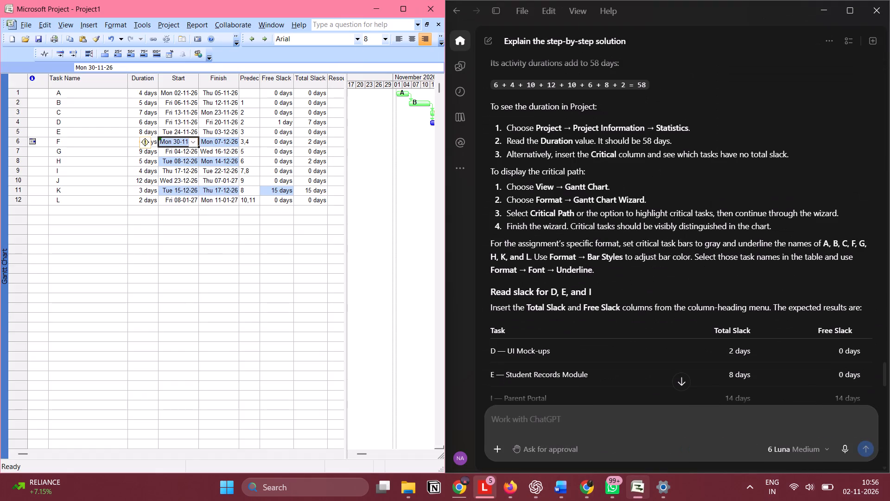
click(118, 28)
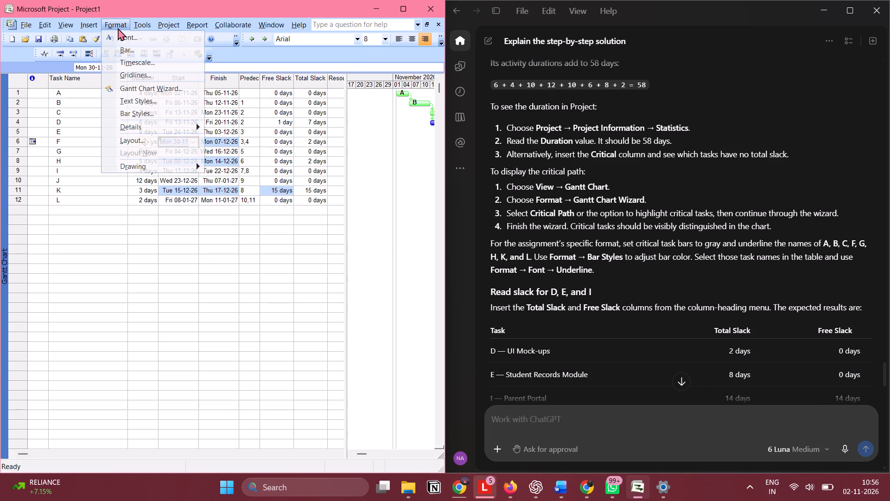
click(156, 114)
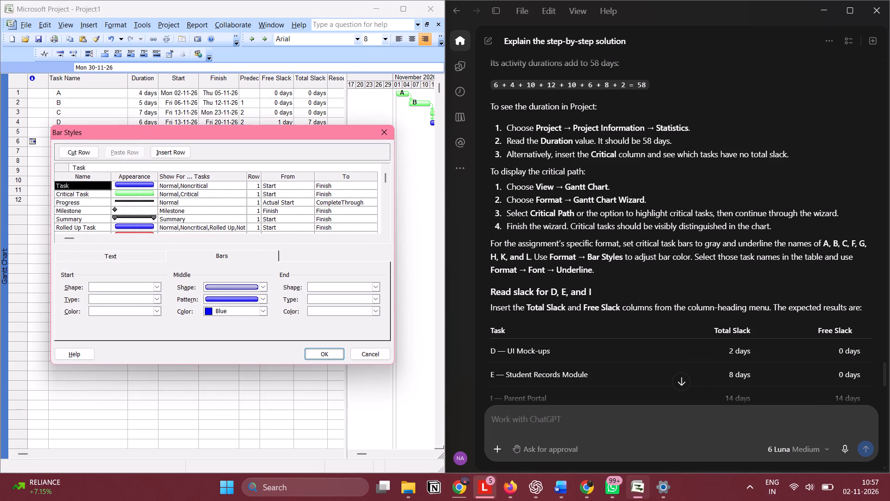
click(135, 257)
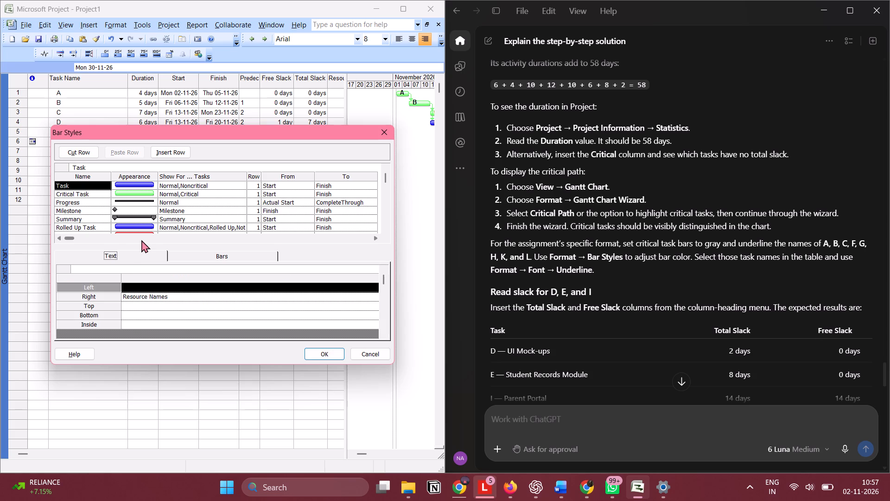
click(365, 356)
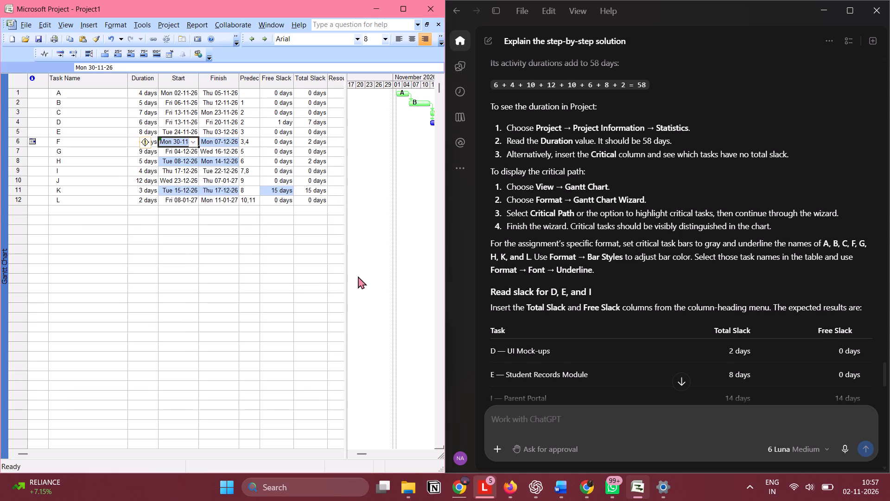
Underline all text in the Gantt Chart view through Text Styles, with the item to change left at All.
click(116, 24)
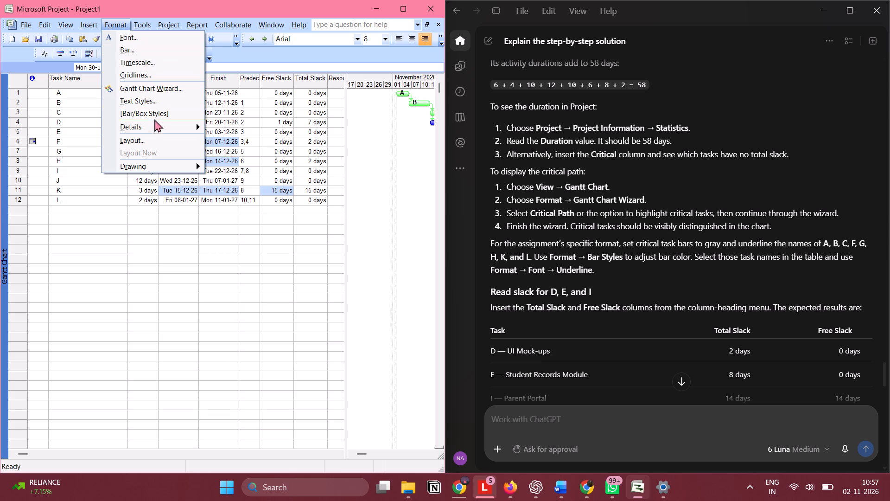
click(136, 101)
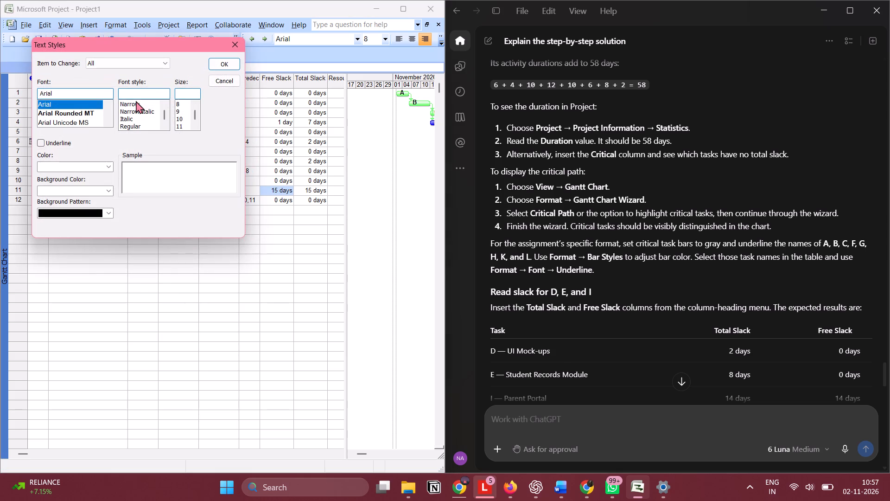
click(40, 142)
click(229, 60)
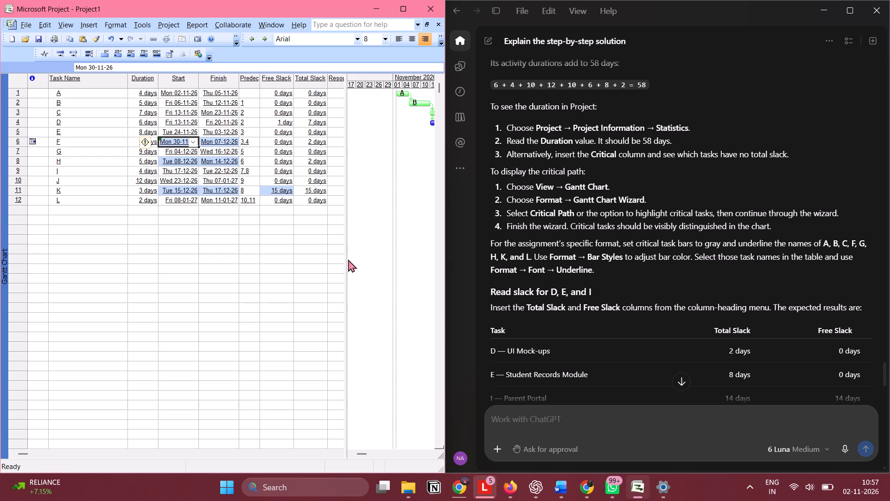
Read the chat's Q1 guidance on slack for D, E and I and the what-if analysis of delaying D.
scroll(349, 259, left, 1)
scroll(612, 227, down, 1)
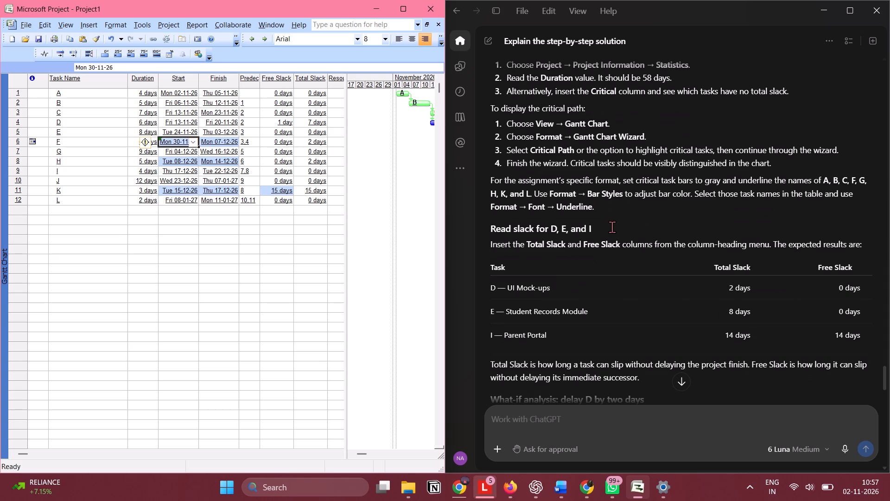
scroll(612, 227, down, 1)
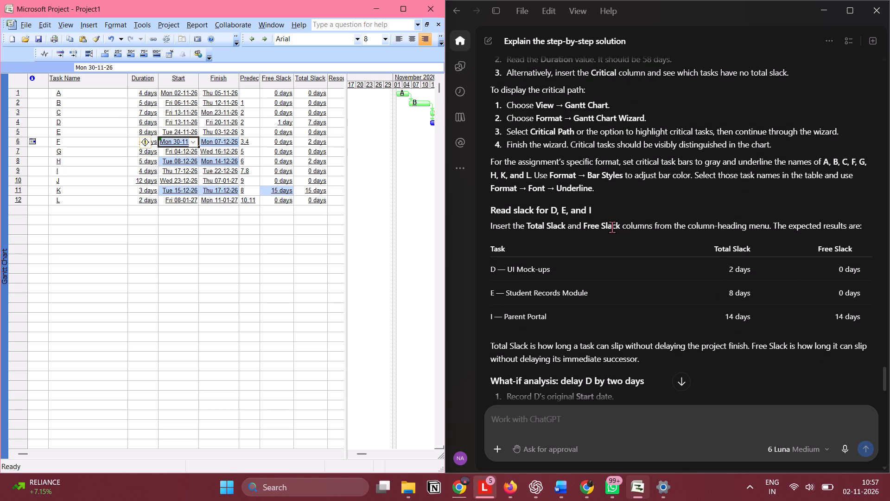
scroll(612, 227, down, 2)
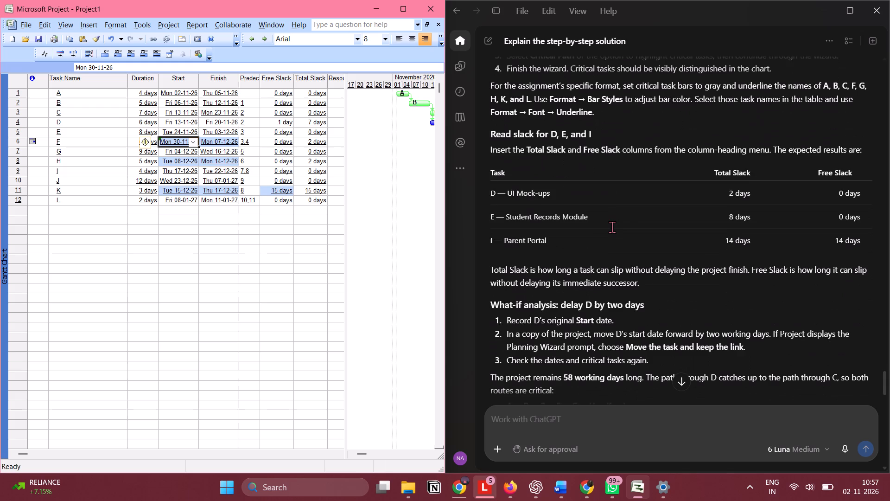
scroll(612, 227, down, 2)
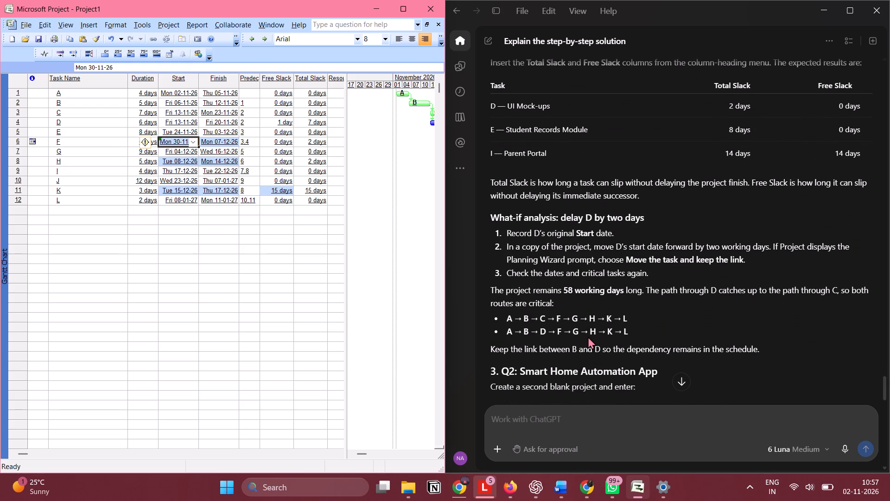
click(68, 124)
click(20, 122)
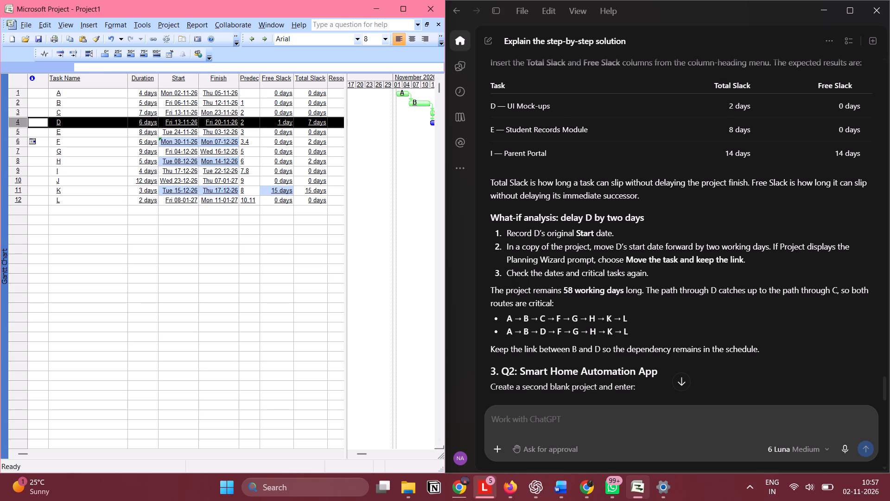
click(120, 26)
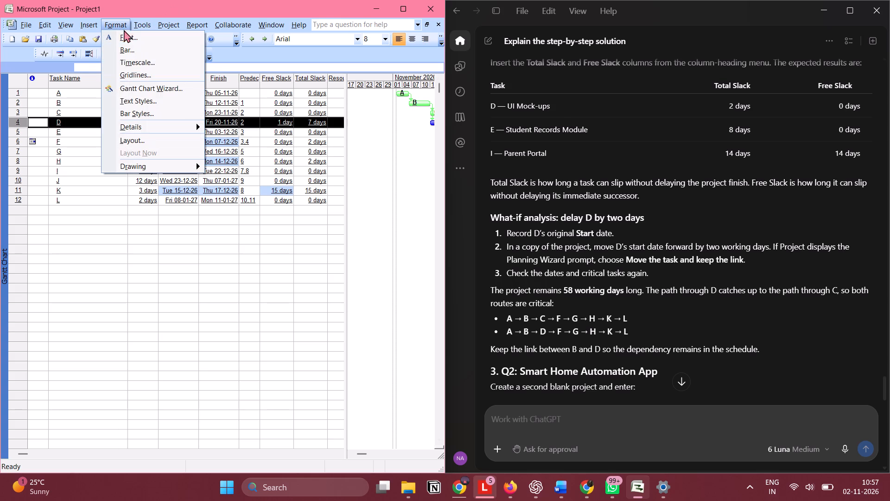
click(140, 51)
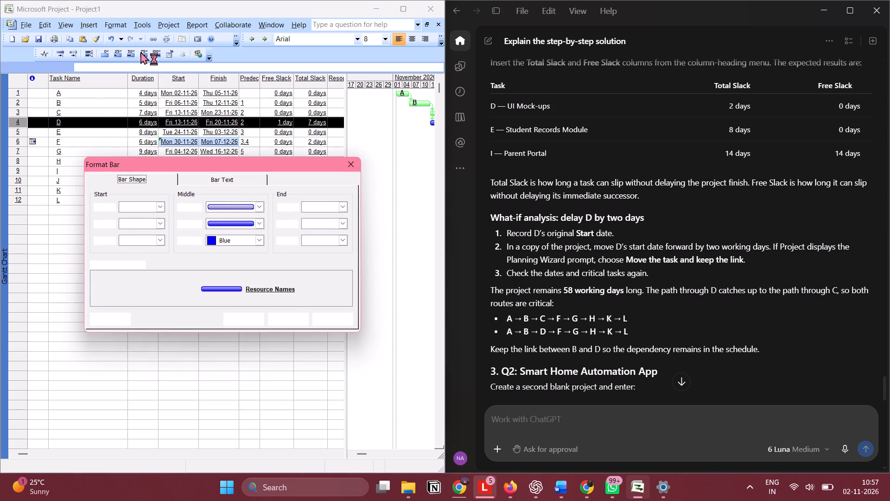
click(348, 164)
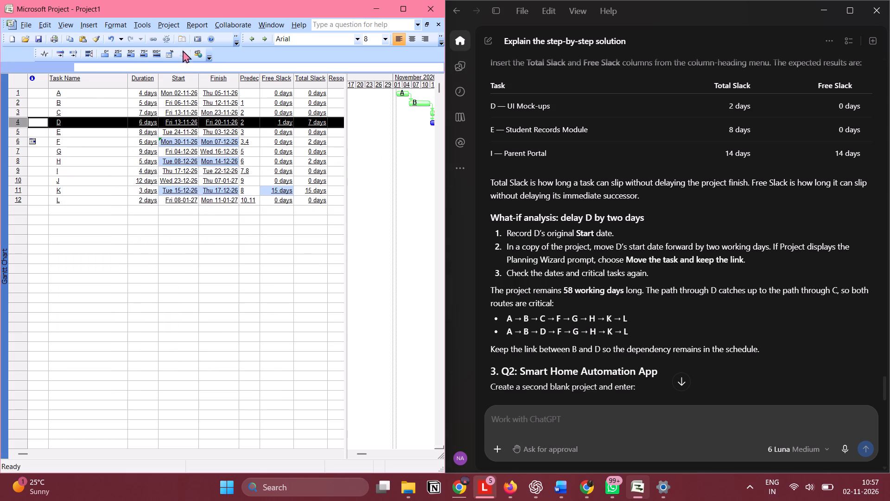
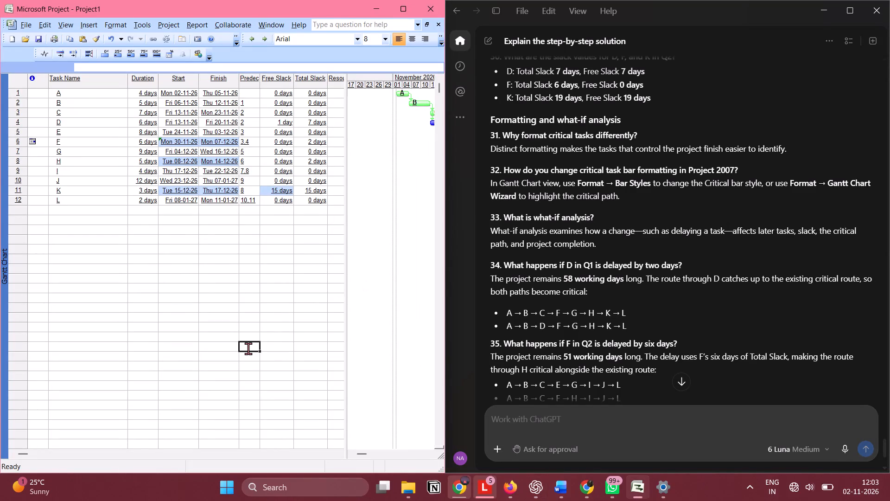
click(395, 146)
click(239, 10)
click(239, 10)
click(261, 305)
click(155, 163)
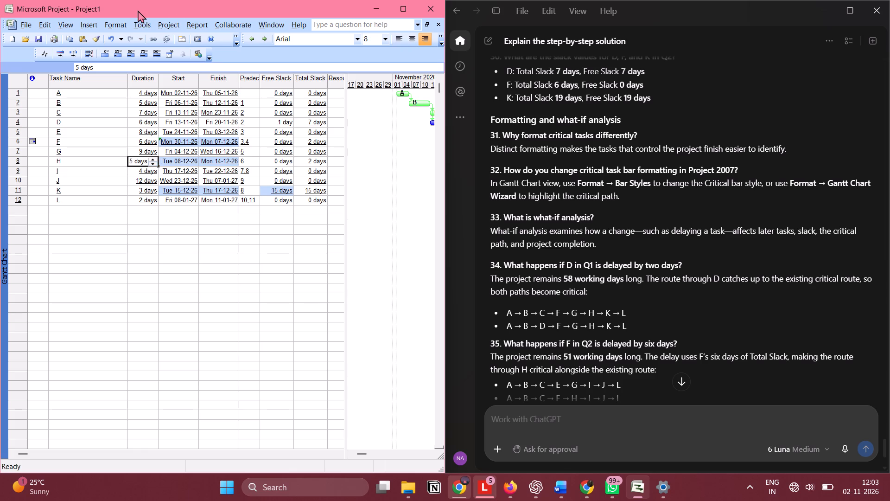
Save the Microsoft Project schedule of tasks A to L in the Documents folder under the file name Project4.
click(138, 10)
key(ctrl+s)
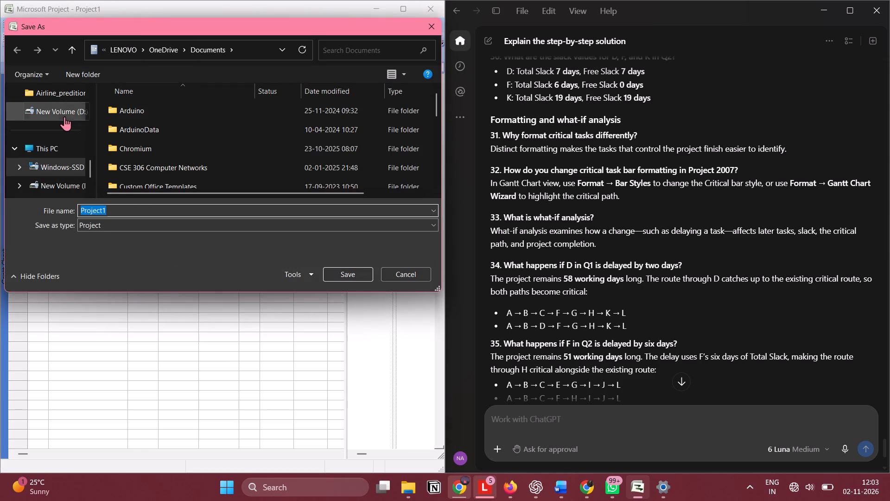
scroll(64, 116, down, 1)
scroll(64, 116, up, 1)
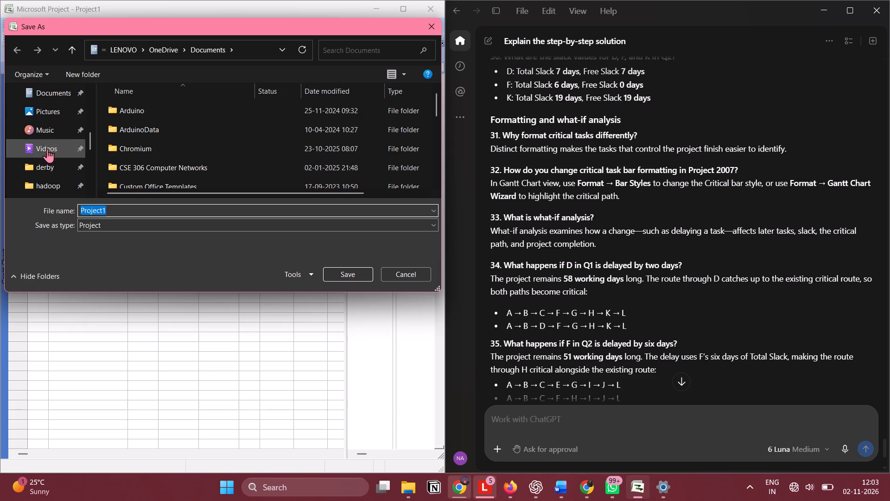
scroll(46, 159, up, 1)
double_click(58, 187)
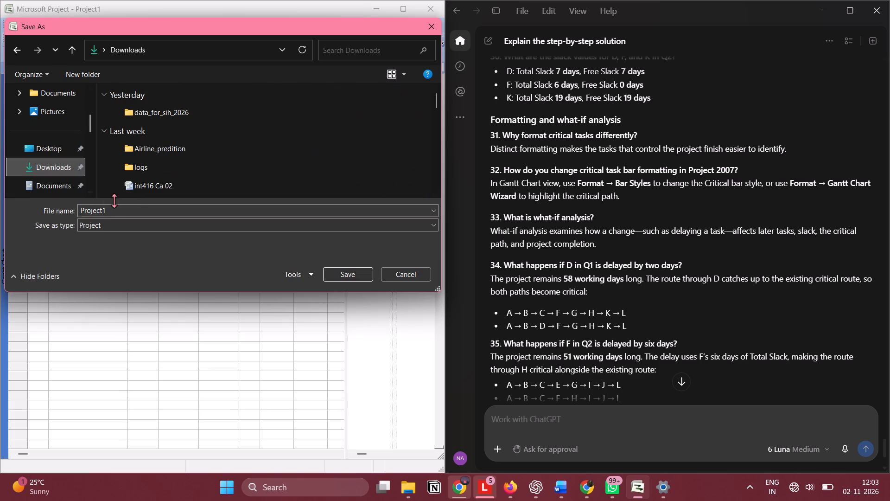
click(126, 210)
key(BackSpace)
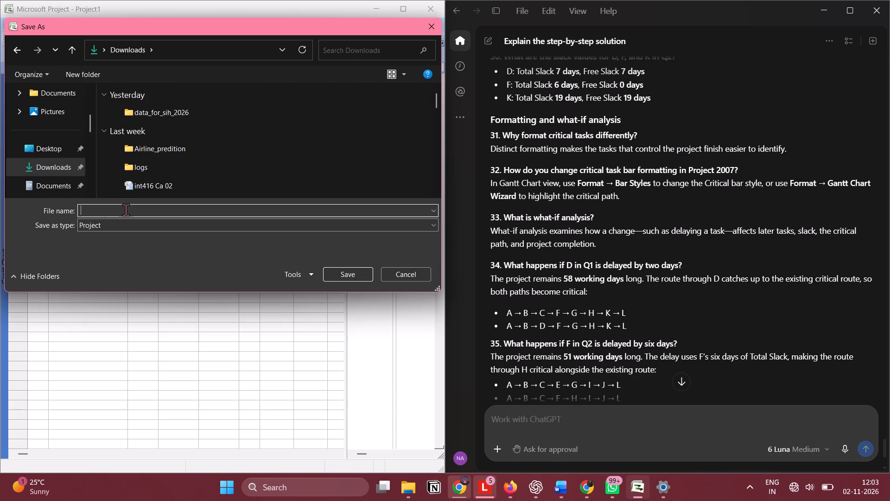
text(Pro)
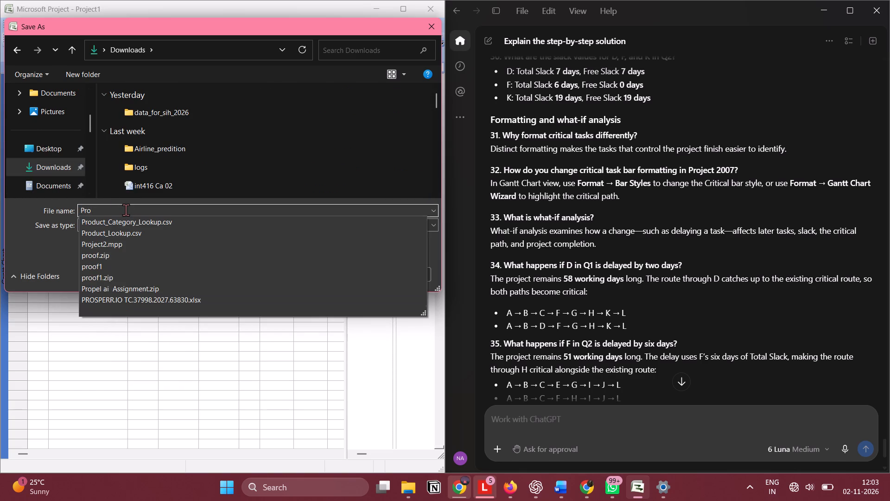
double_click(51, 179)
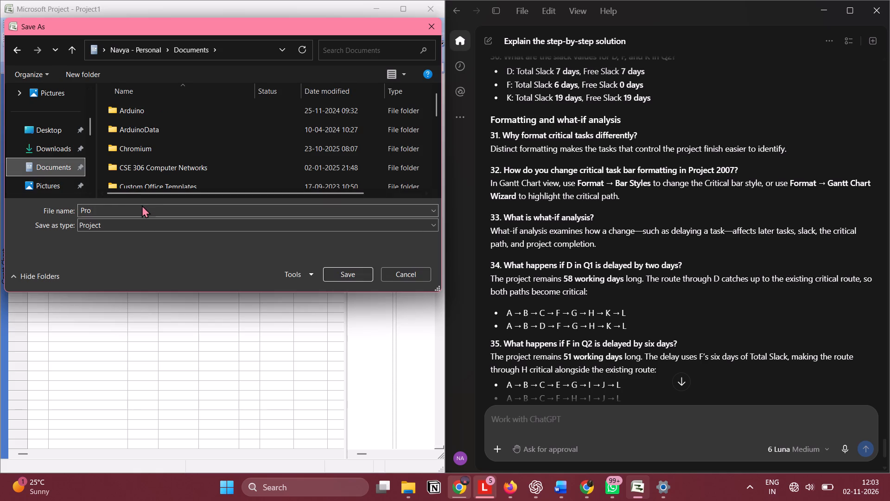
click(142, 205)
click(145, 208)
text(jes)
key(BackSpace)
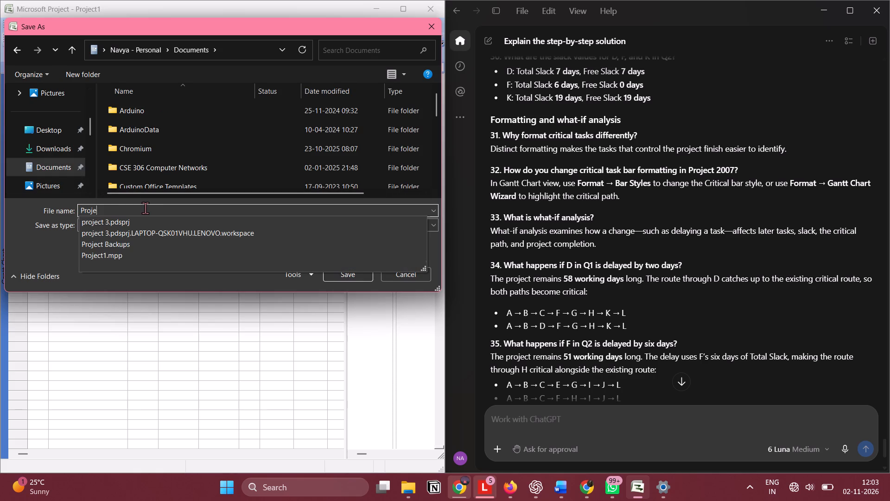
text(ct)
key(4)
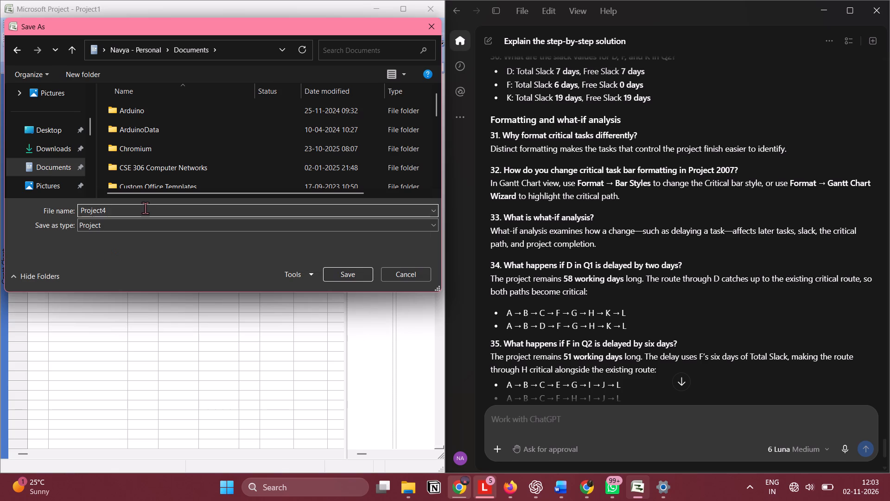
key(Return)
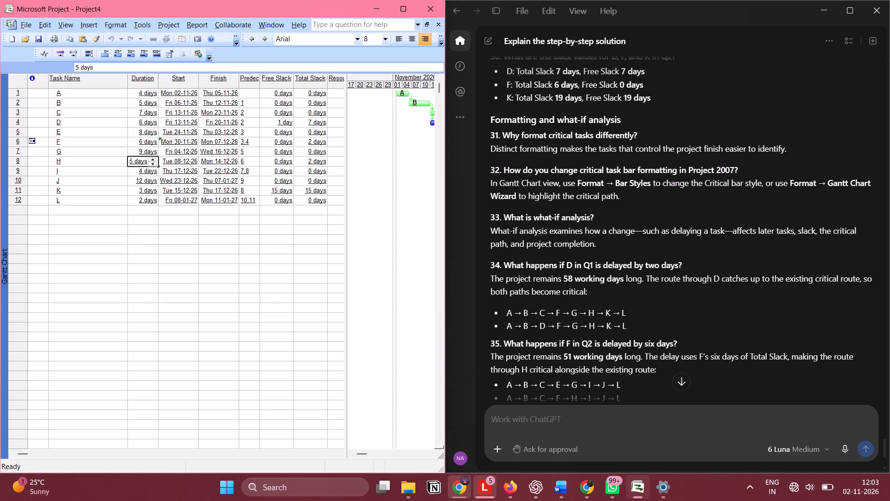
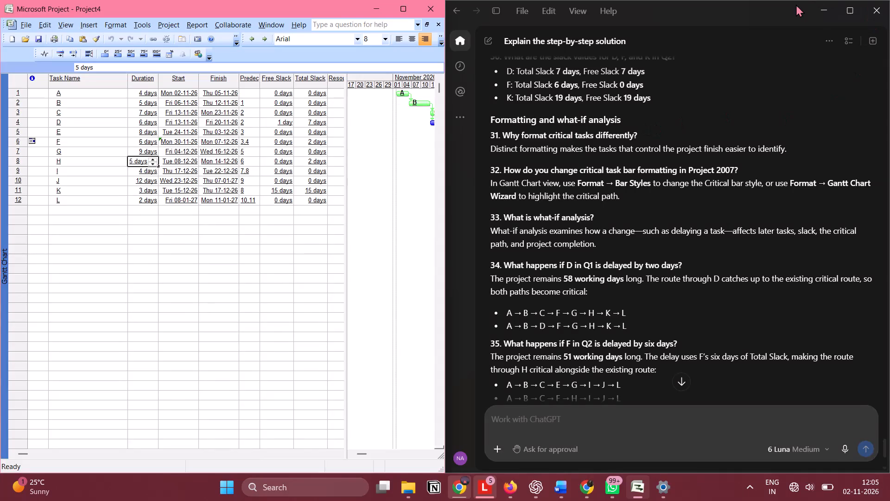
Minimize the ChatGPT window to uncover the INT416 question document, and maximize the Project4 schedule window.
click(813, 13)
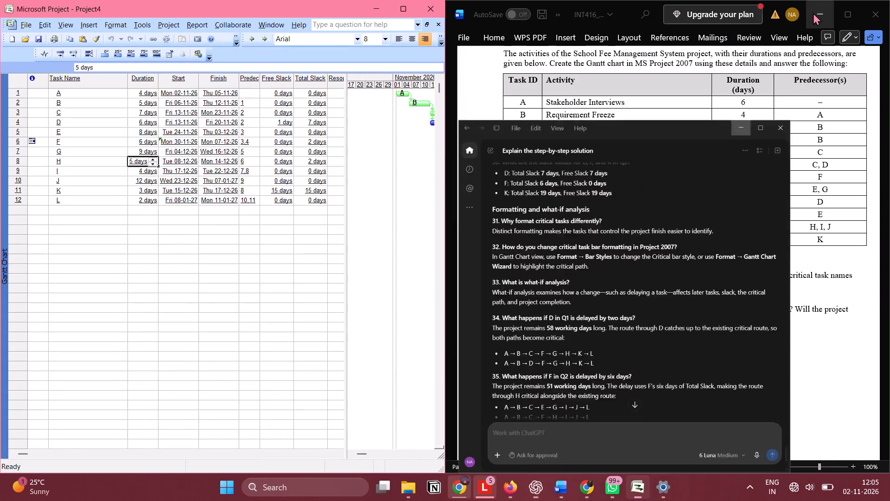
click(403, 11)
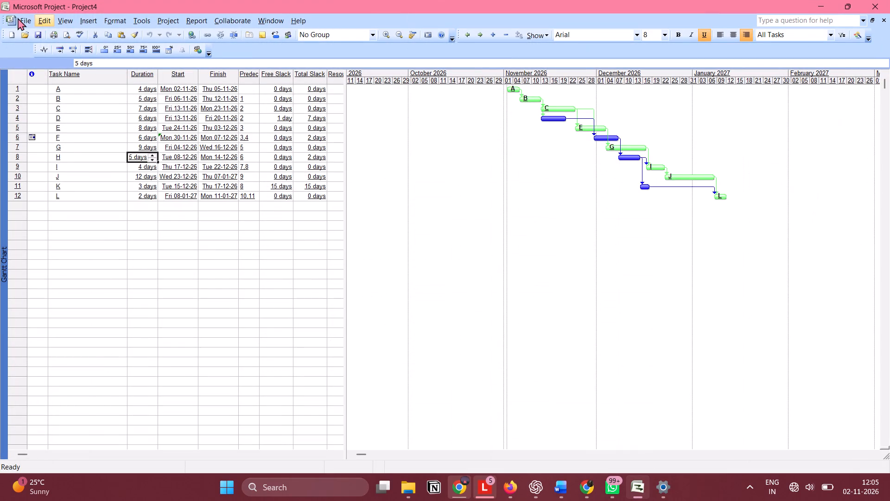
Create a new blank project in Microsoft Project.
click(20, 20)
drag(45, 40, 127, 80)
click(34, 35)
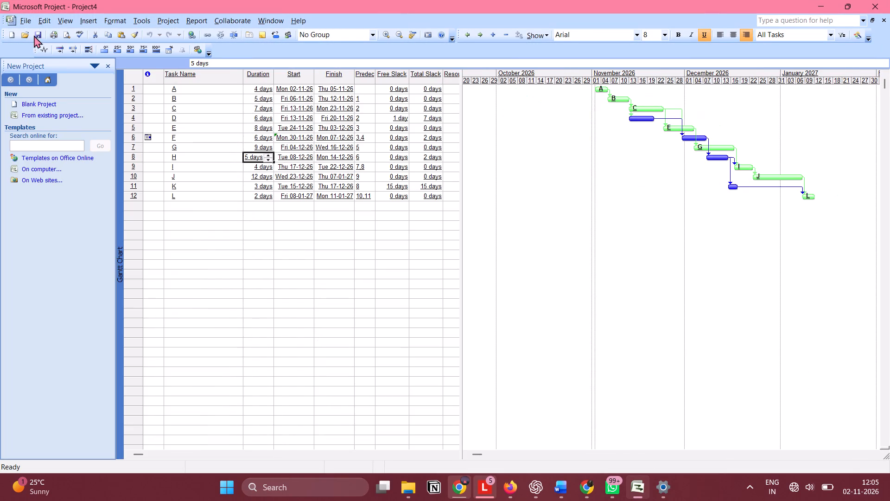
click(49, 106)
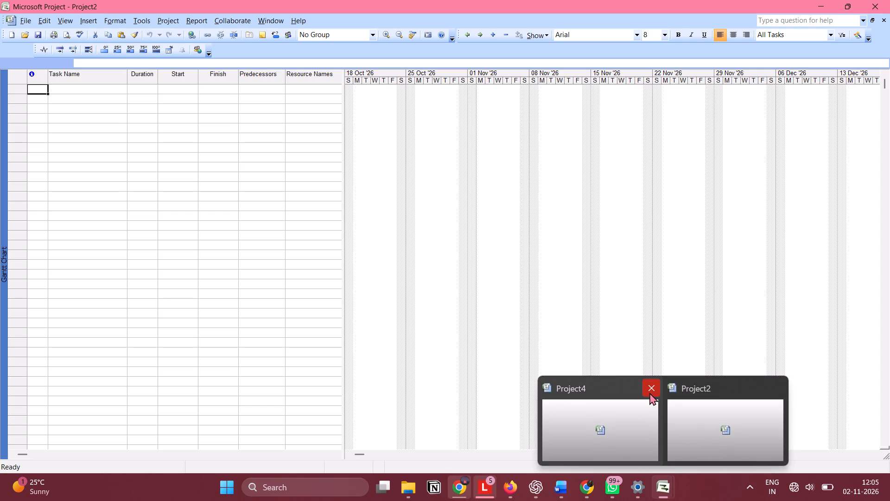
Return to the Project4 schedule and close Microsoft Project.
click(624, 424)
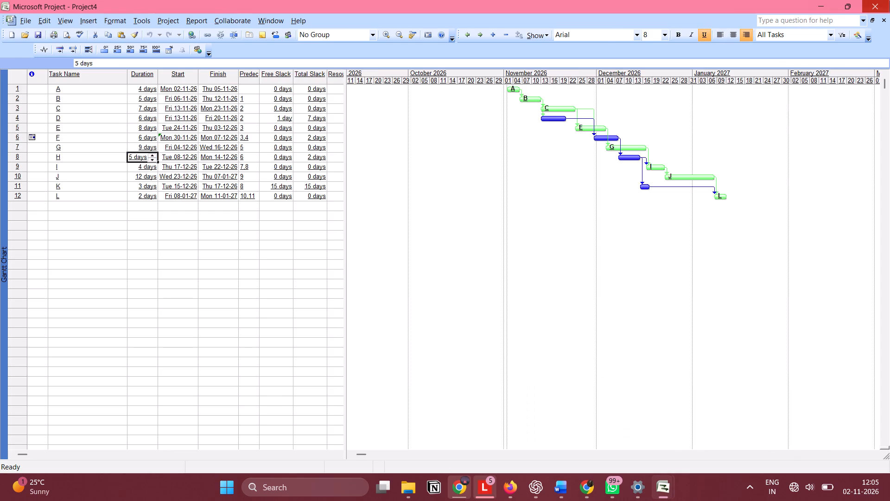
click(889, 0)
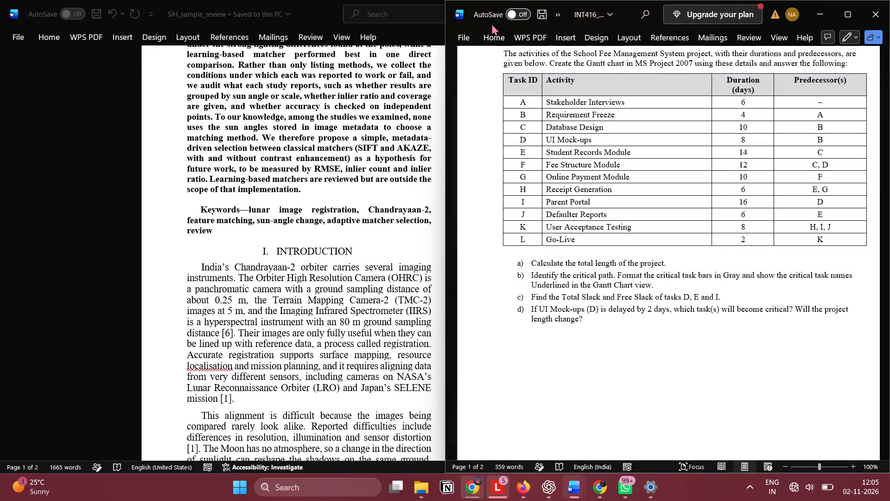
Search Windows for "micr" and launch Microsoft Office Project 2007.
click(324, 488)
text(micr)
click(295, 131)
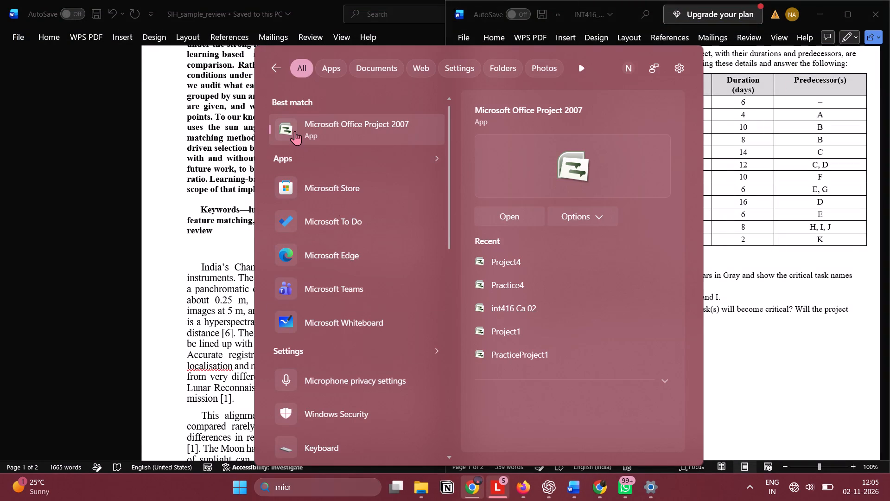
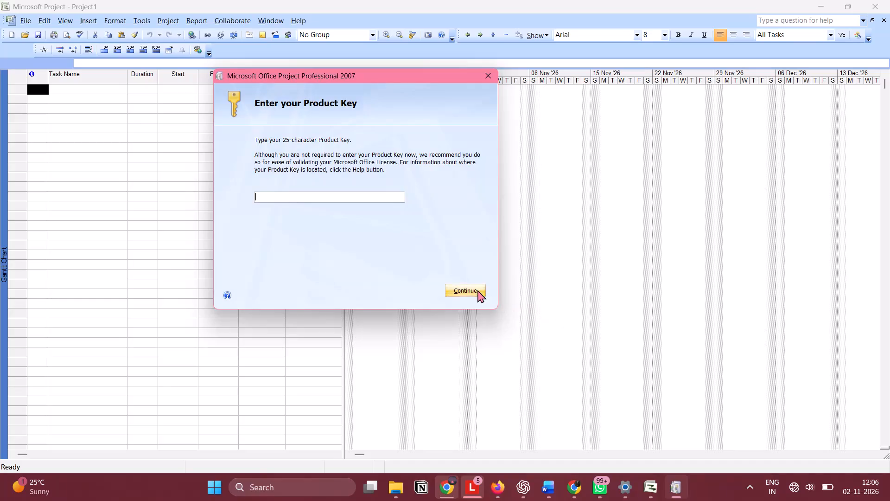
Continue past the product key prompt without entering a key to reach the blank Project1 schedule.
click(477, 290)
click(488, 296)
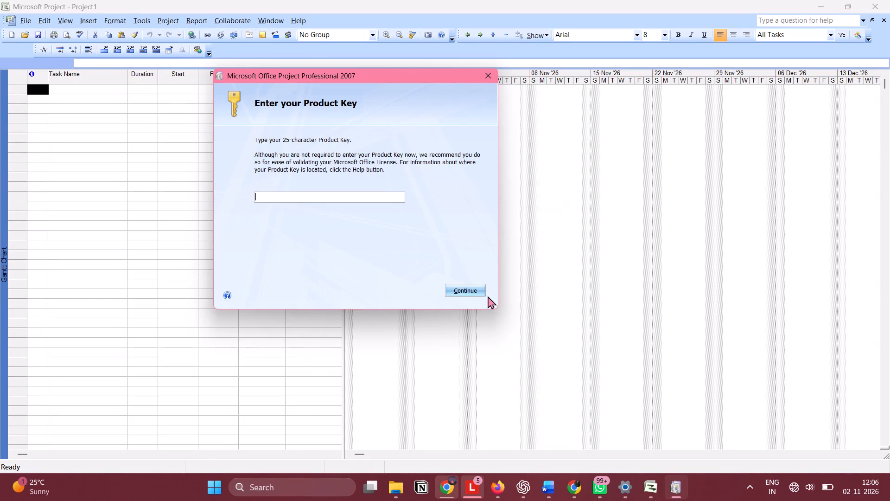
click(466, 293)
click(533, 298)
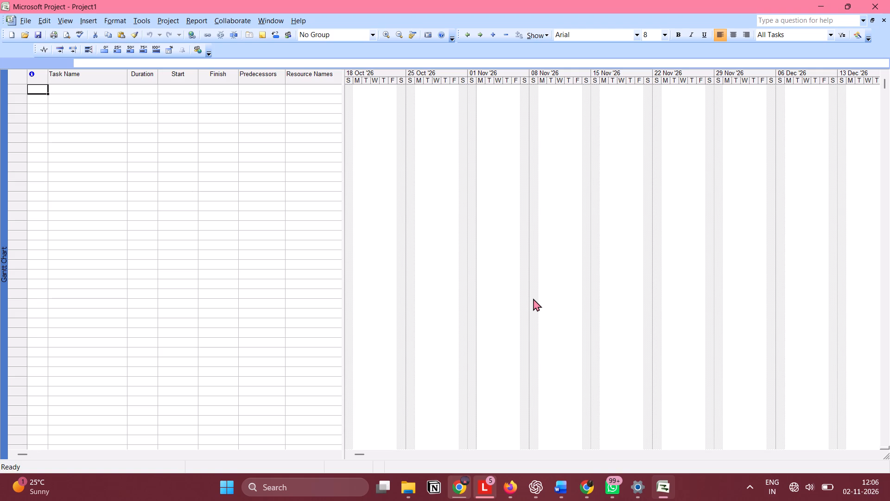
Enter tasks A, B, C, D, E and F in rows 1 to 6 of the Task Name column.
click(72, 90)
key(a)
key(BackSpace)
key(a)
key(Return)
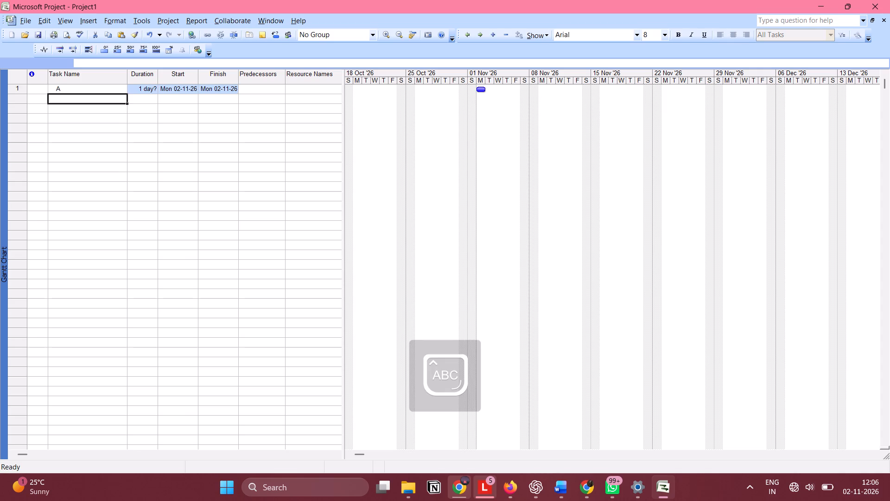
key(b)
key(Return)
key(c)
key(Return)
key(d)
key(Return)
key(e)
key(Return)
key(f)
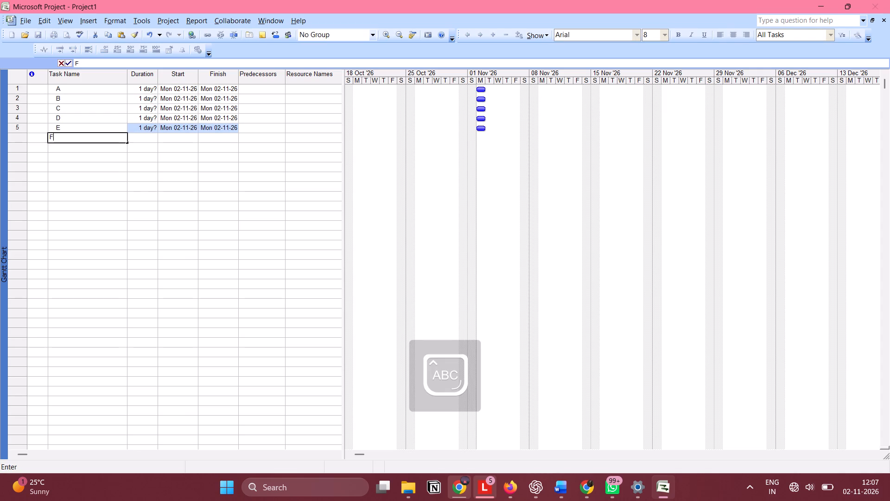
key(Return)
Enter tasks G, H, I, J, K and L in rows 7 to 12 of the Task Name column.
key(g)
key(Return)
key(h)
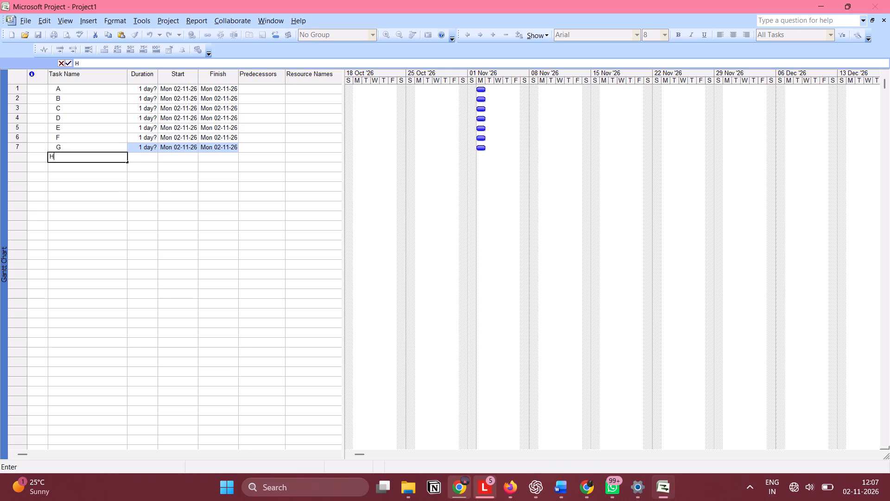
key(Return)
key(i)
key(Return)
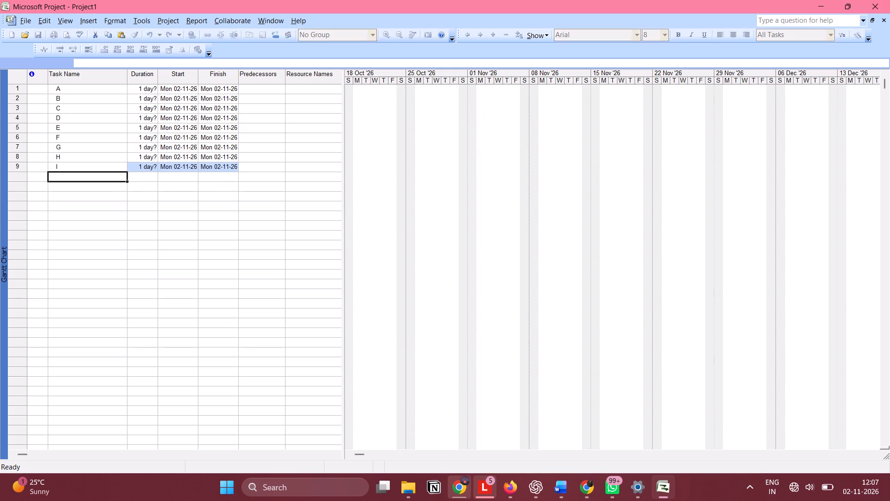
key(j)
key(Return)
key(k)
key(Return)
key(l)
key(Return)
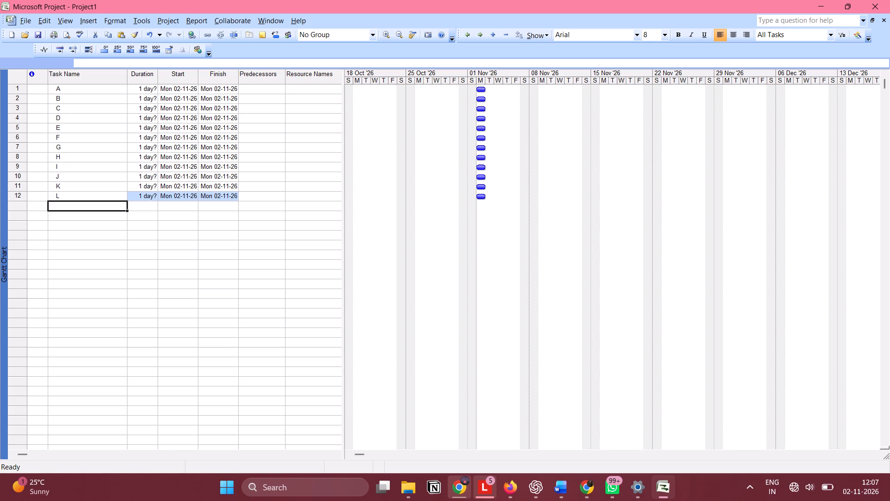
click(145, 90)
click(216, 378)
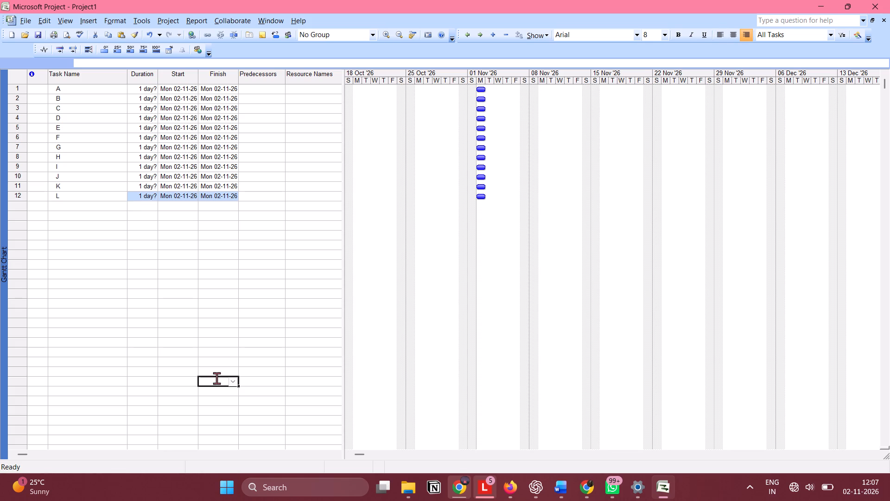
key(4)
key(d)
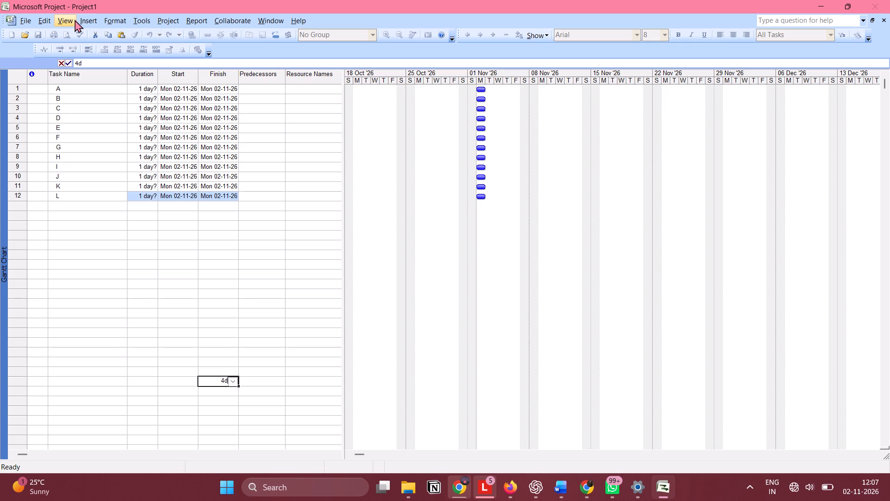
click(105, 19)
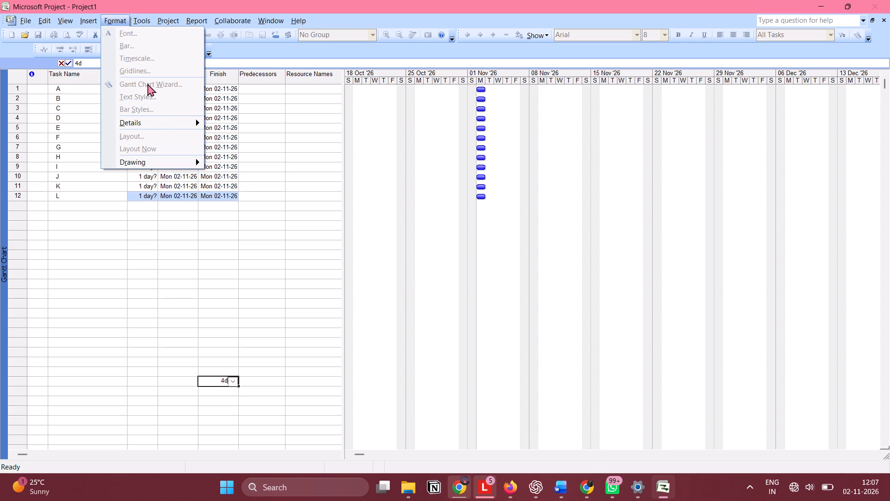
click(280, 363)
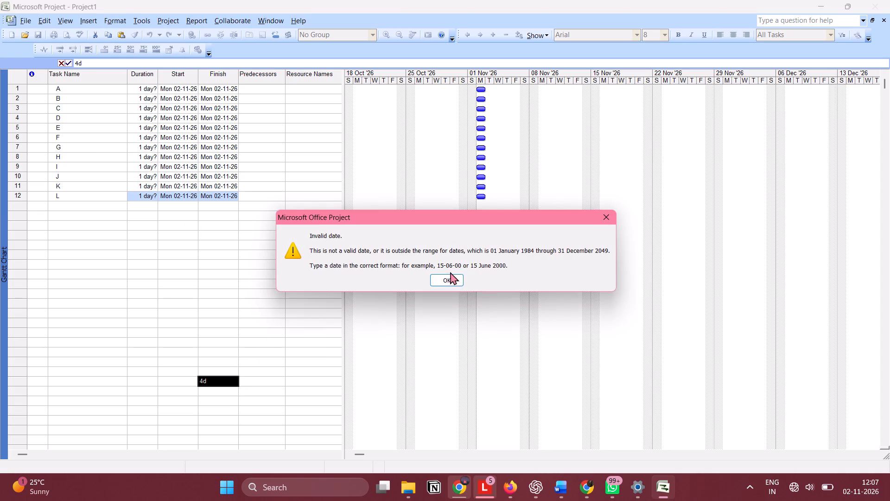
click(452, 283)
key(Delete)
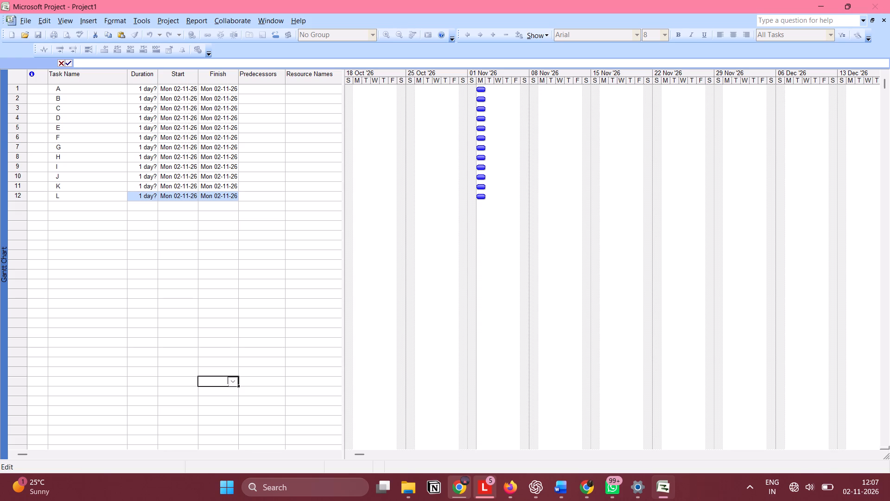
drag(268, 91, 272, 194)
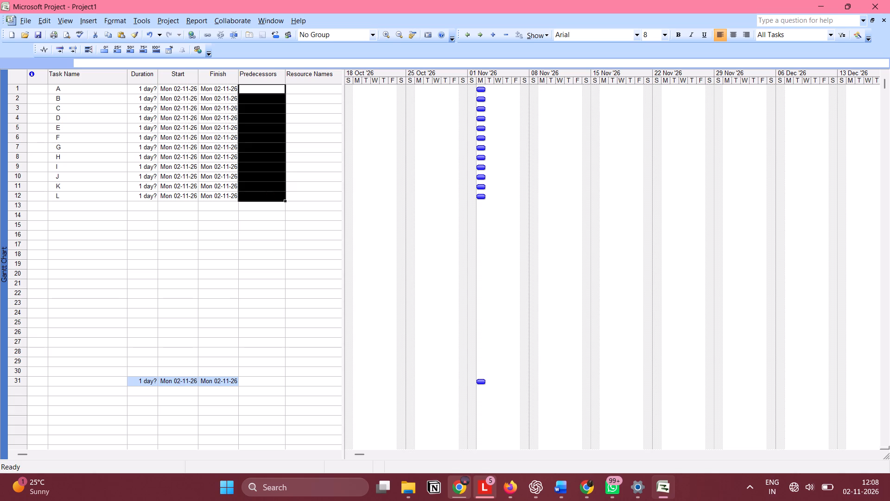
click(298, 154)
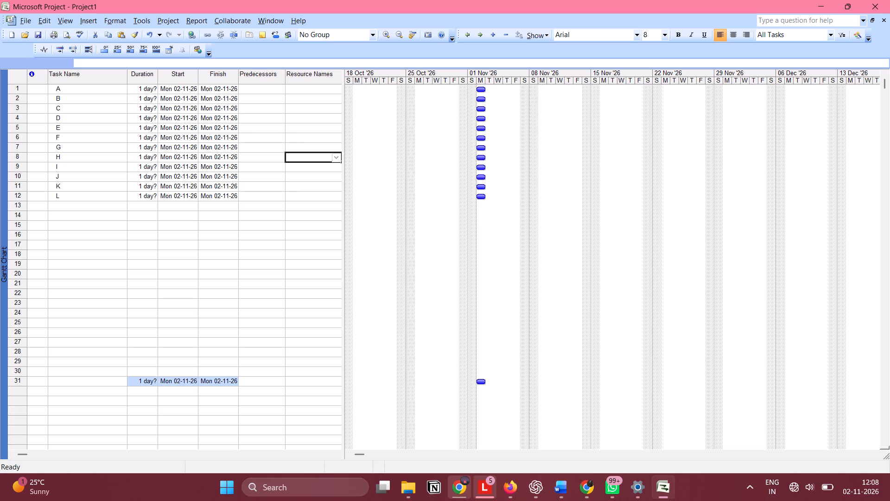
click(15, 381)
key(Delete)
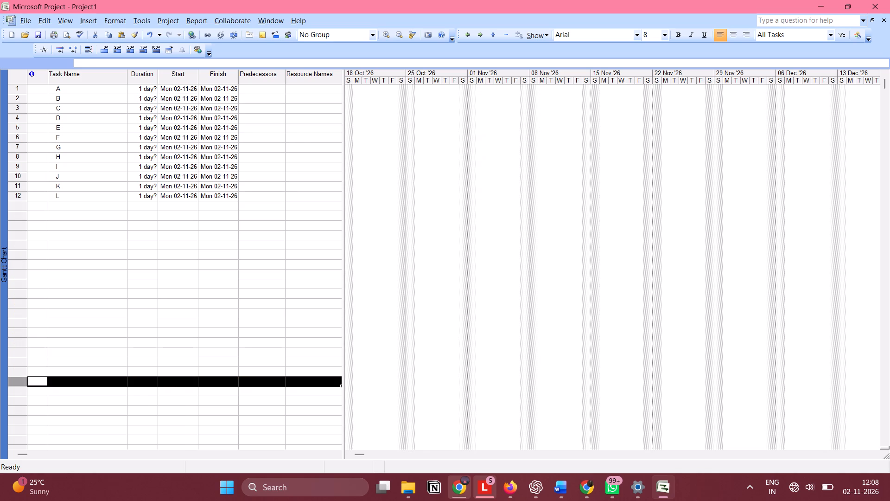
Set the durations of tasks A to F to 4, 5, 6, 7, 3 and 4 days respectively.
click(150, 85)
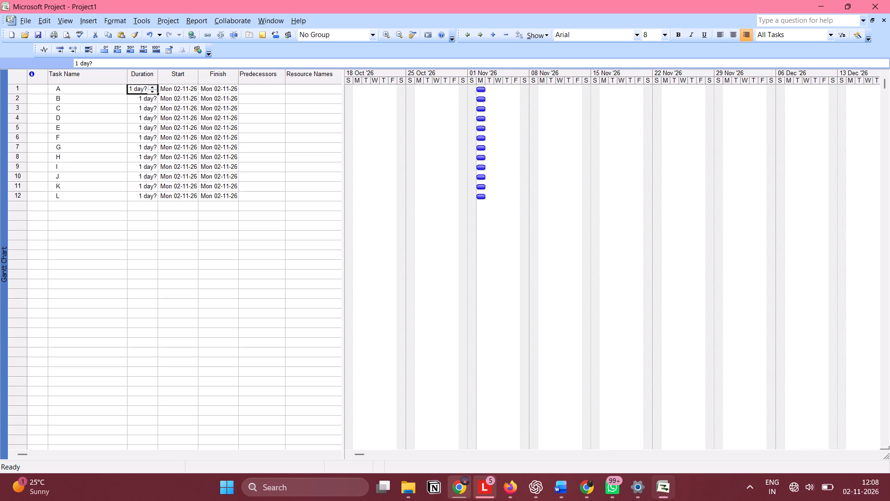
text(4d)
key(Return)
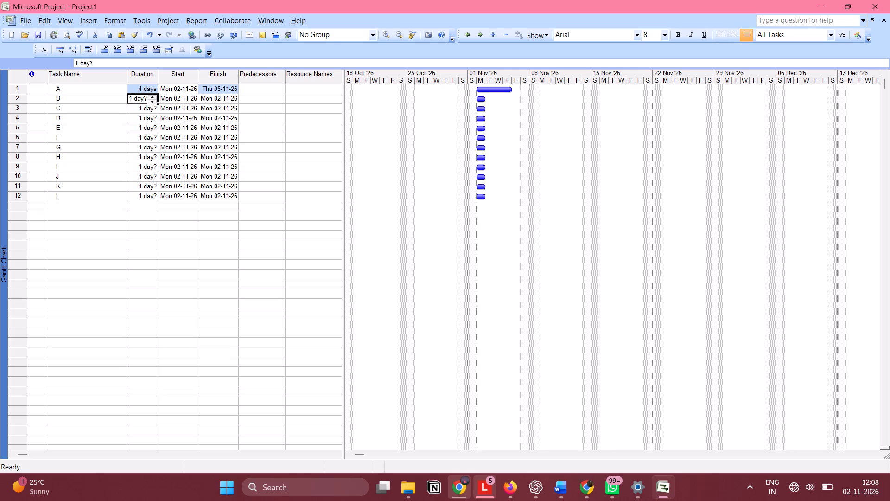
text(5d)
key(Return)
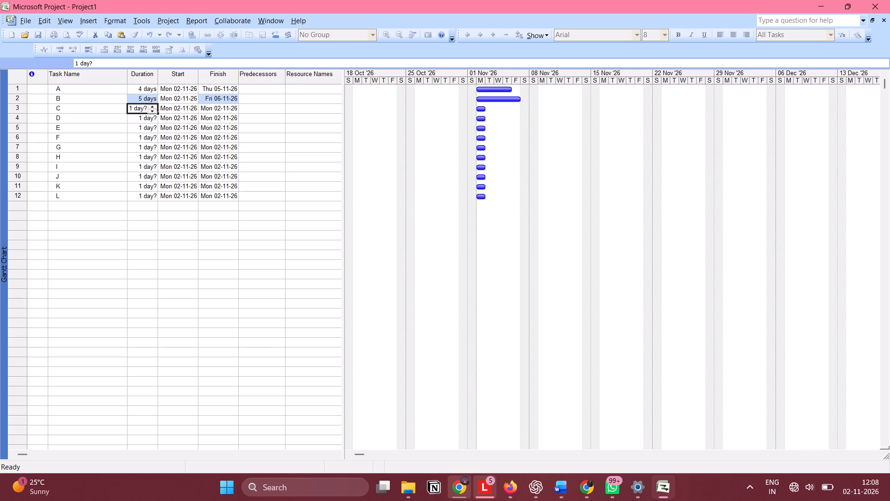
text(6d)
key(Return)
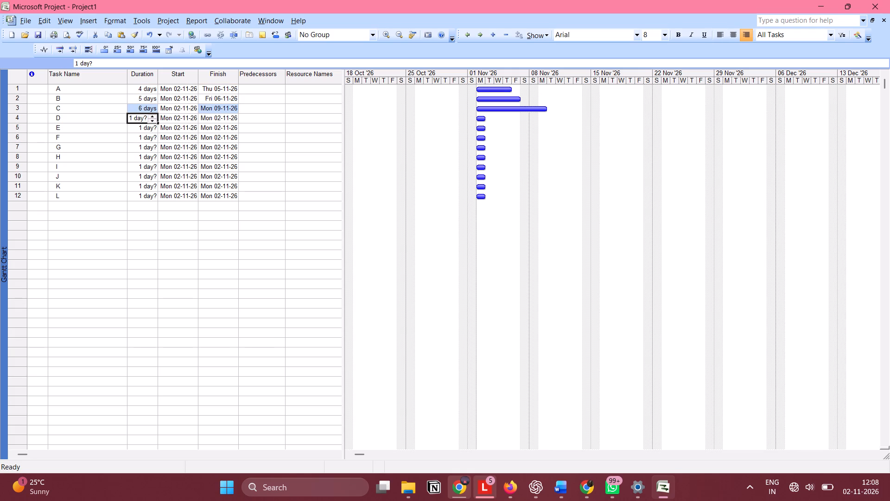
text(7d)
key(Return)
key(3)
key(Return)
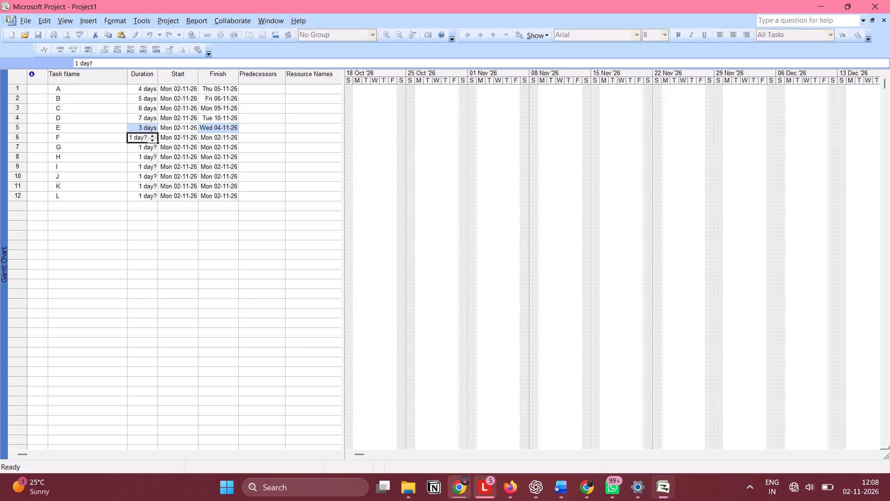
key(d)
key(BackSpace)
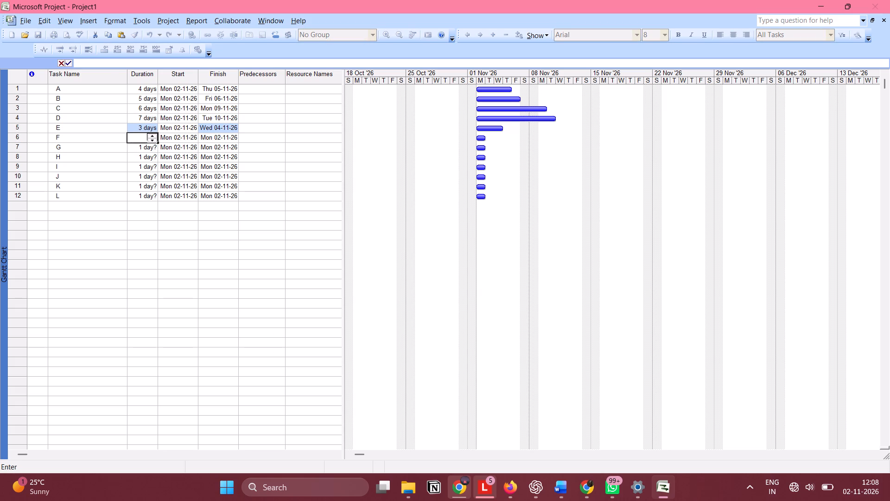
text(4d)
key(Return)
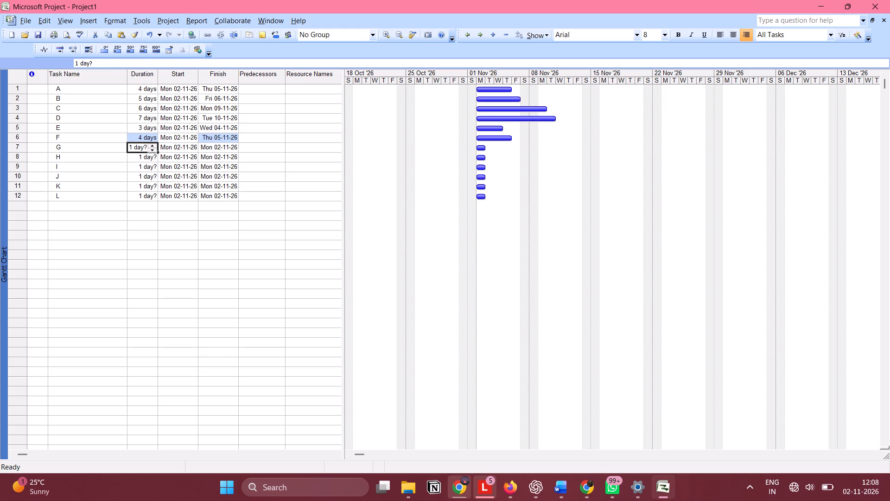
Set the durations of tasks G to L to 5, 4, 6, 3, 2 and 1 days respectively.
text(5d)
key(Return)
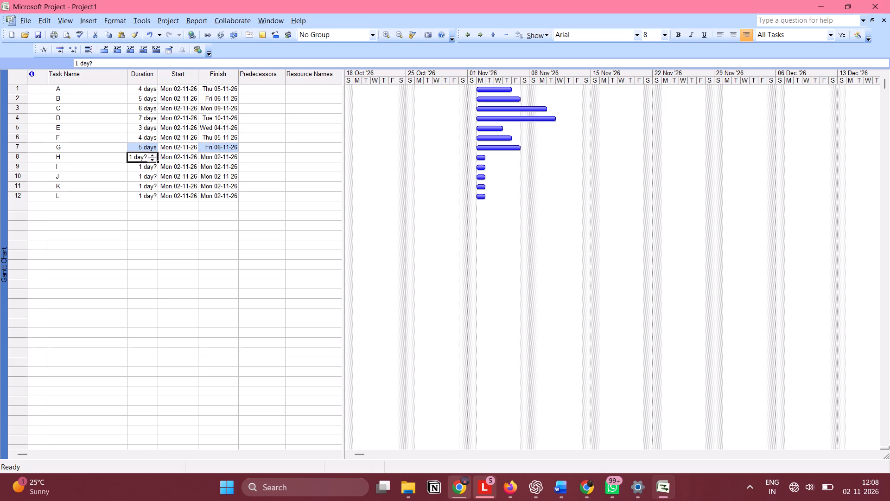
text(4d)
key(Return)
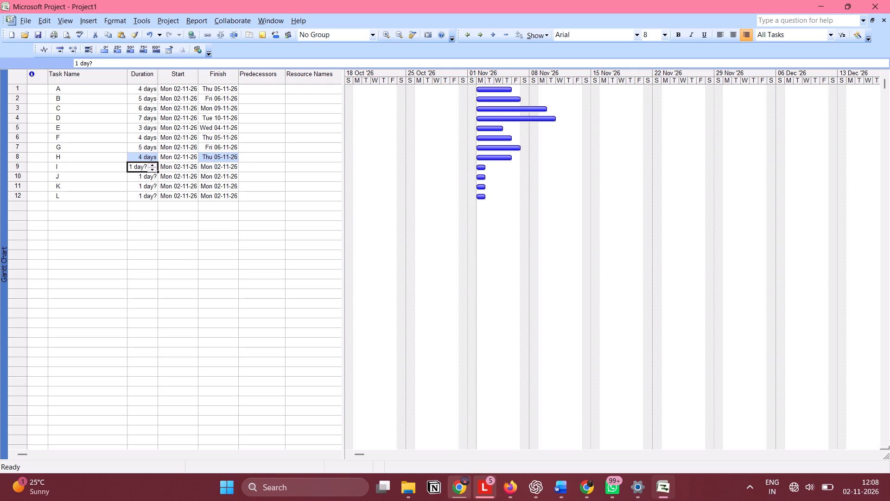
text(6d)
key(Return)
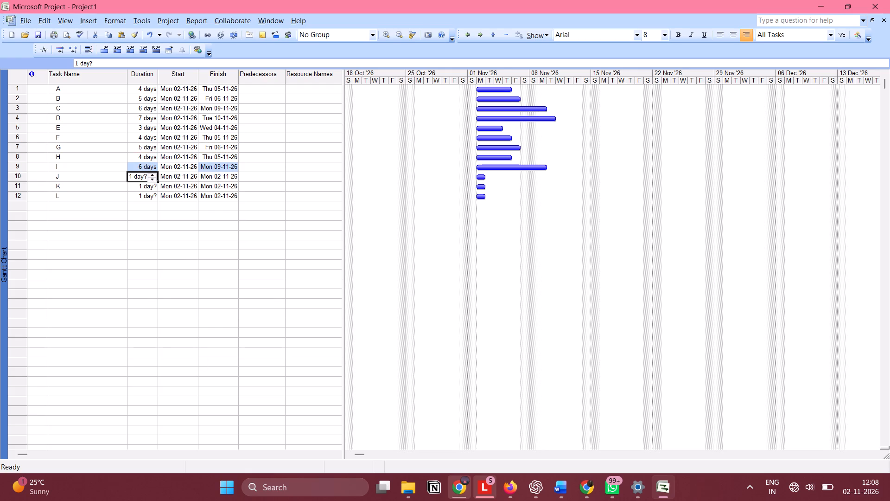
text(3d)
key(Return)
text(2d)
key(Return)
text(1d)
key(Return)
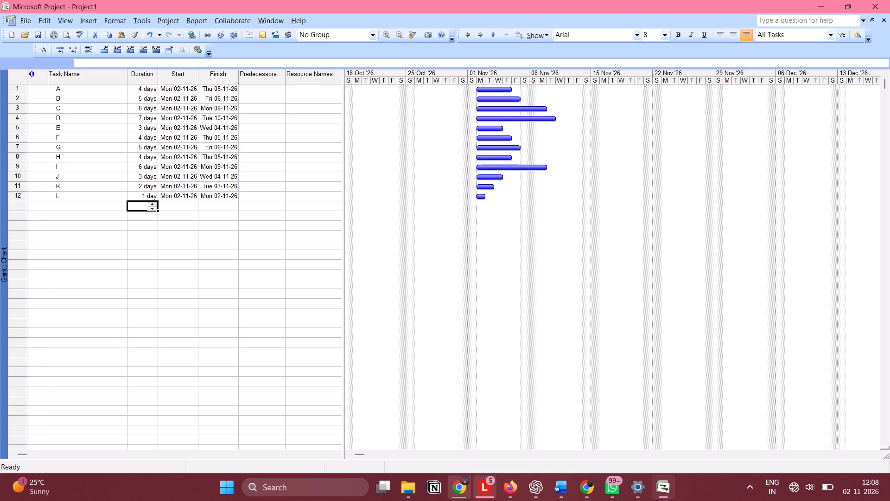
Set predecessor 1 for task B and predecessor 2 for tasks C, D and E.
click(269, 91)
click(270, 98)
key(1)
key(Return)
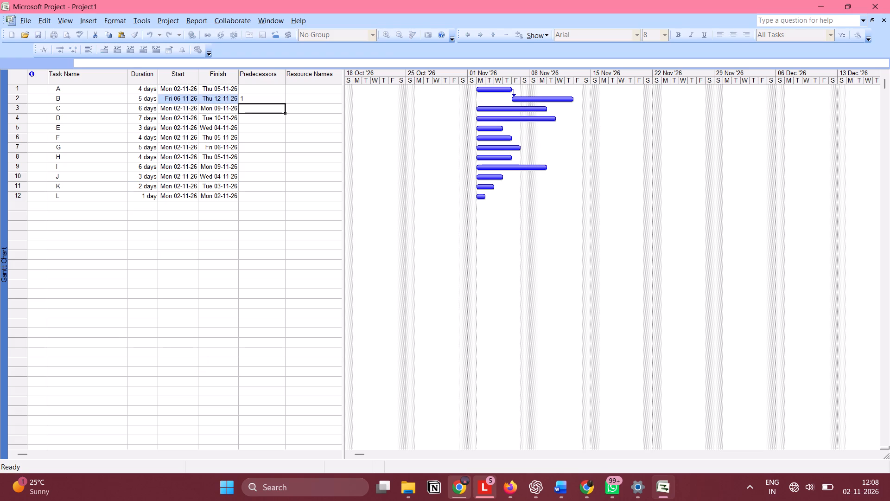
key(2)
key(Return)
key(2)
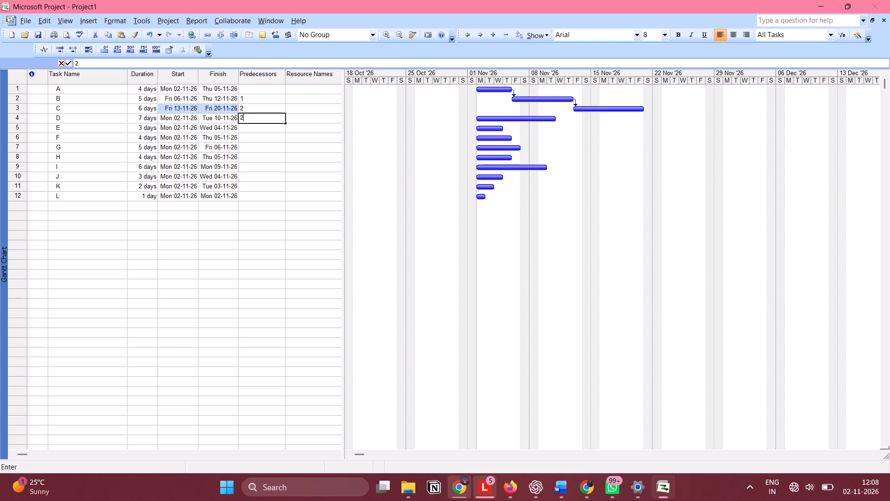
key(Return)
key(2)
key(Return)
Set predecessor 3 for tasks F and G, and predecessor 4 for task H.
key(3)
key(Return)
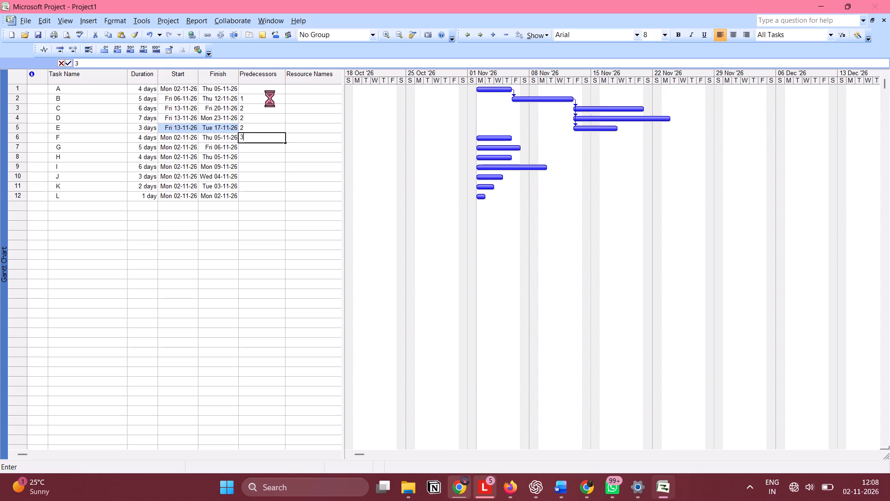
key(3)
key(Return)
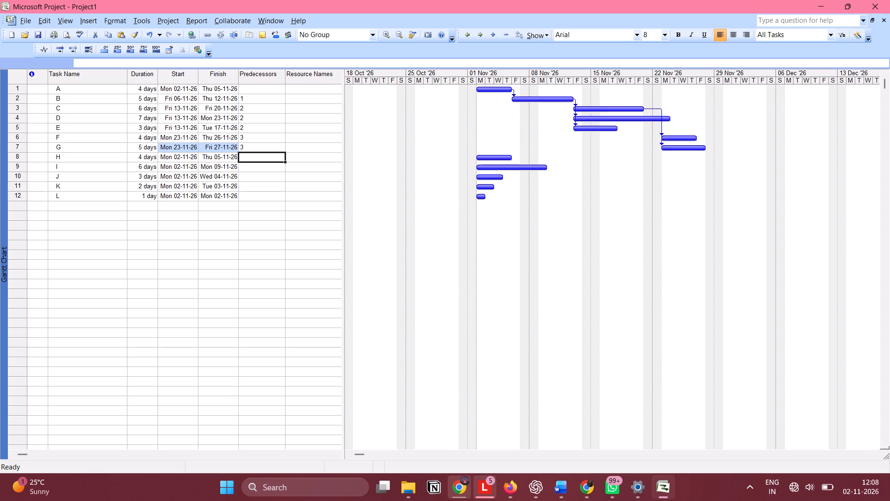
key(4)
key(Return)
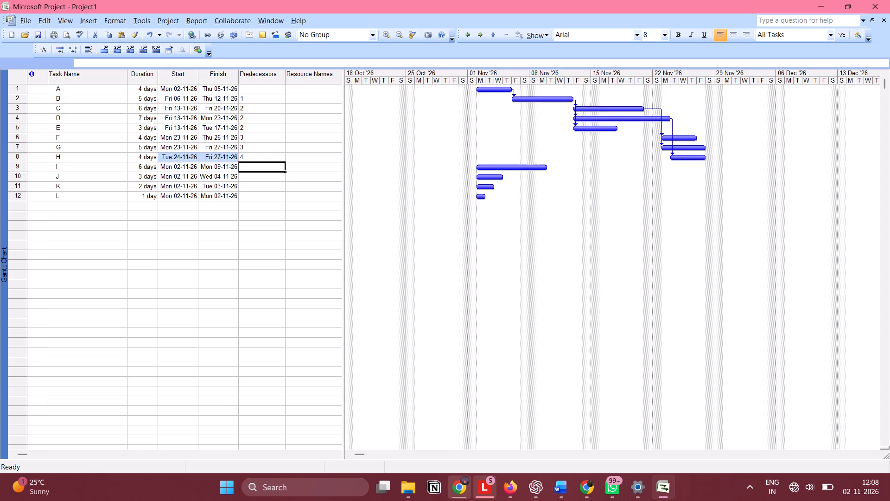
Set predecessors 6,7,8,5 for task I.
drag(19, 139, 20, 151)
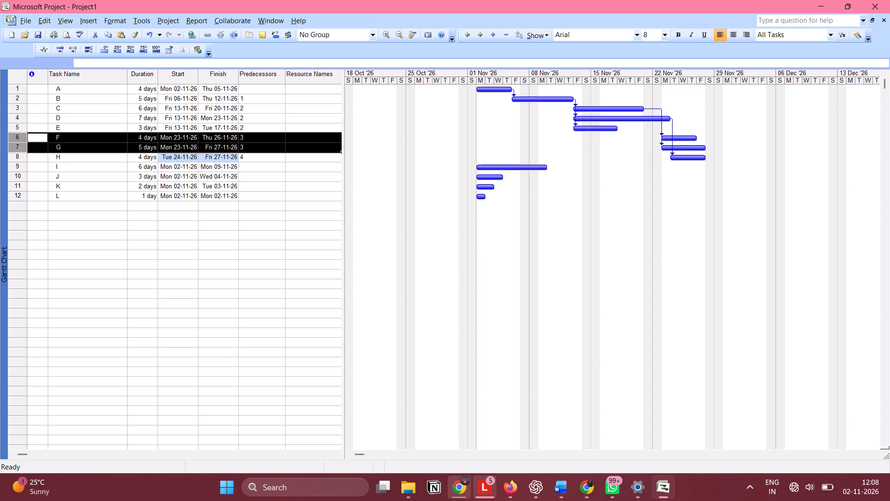
drag(20, 151, 22, 156)
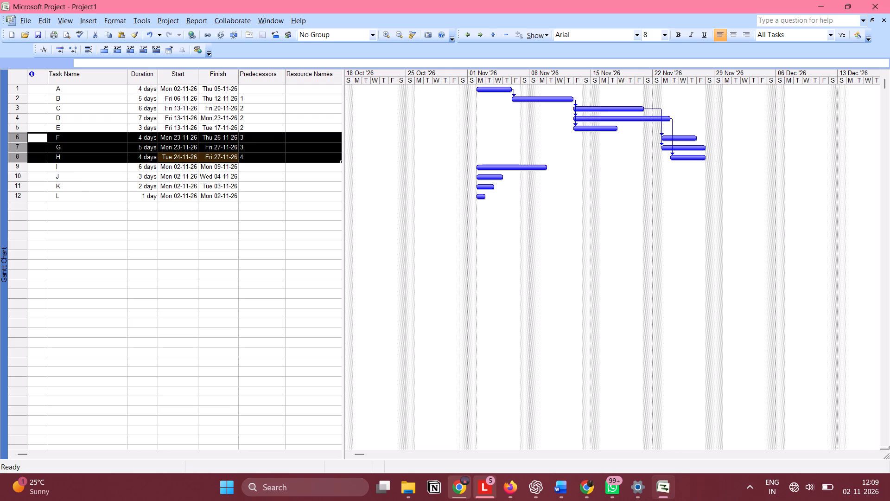
click(255, 169)
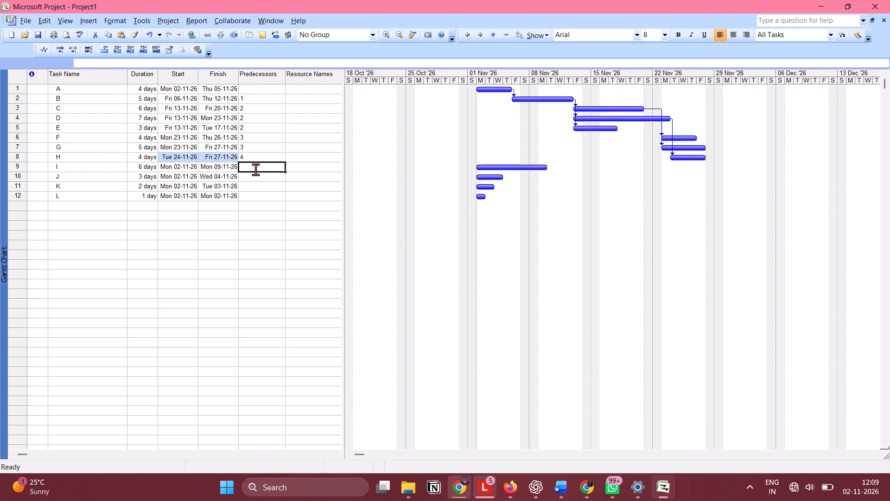
text(6,7,8,)
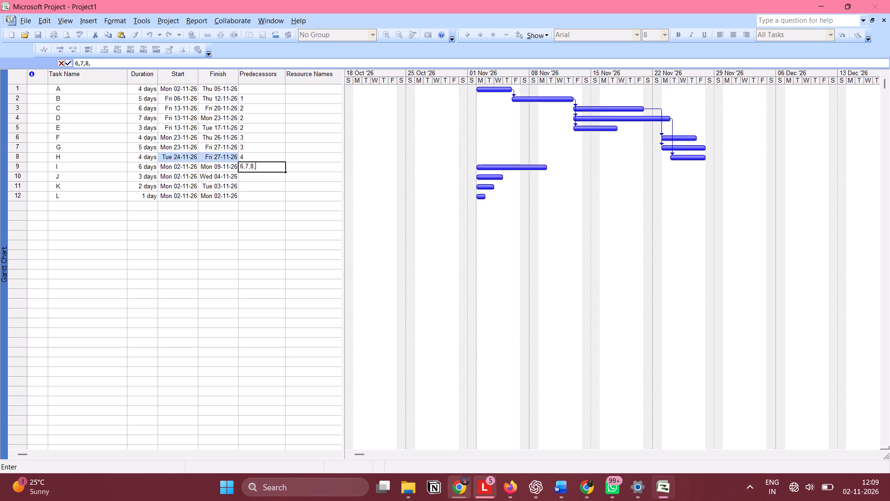
key(5)
key(Return)
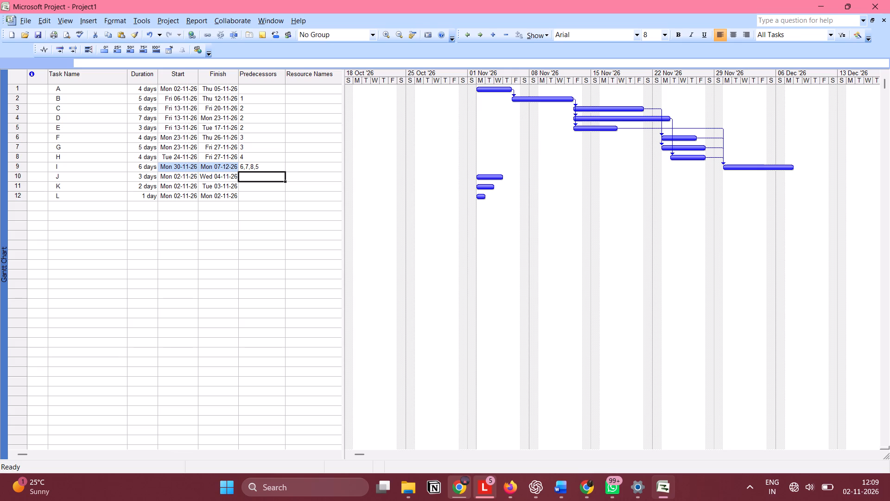
Set predecessor 9 for task J, predecessor 8 for task K, and predecessors 10,11 for task L.
key(9)
key(Return)
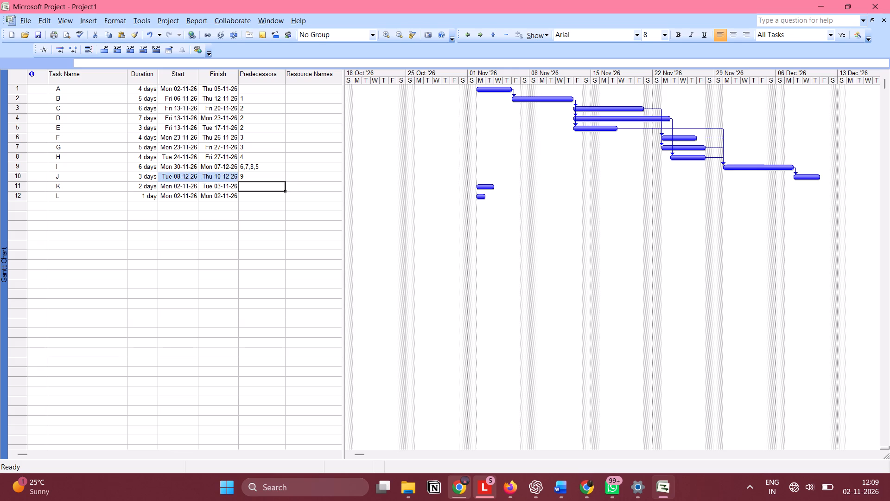
key(8)
key(Return)
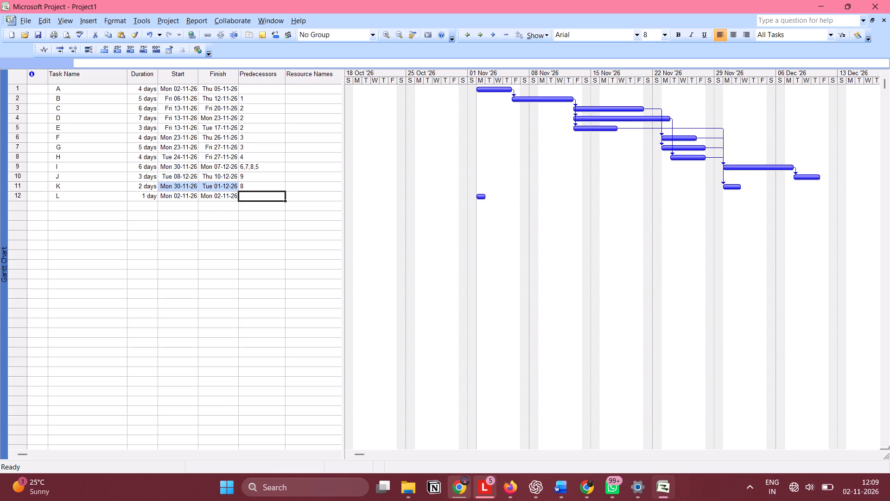
text(10,11)
key(Return)
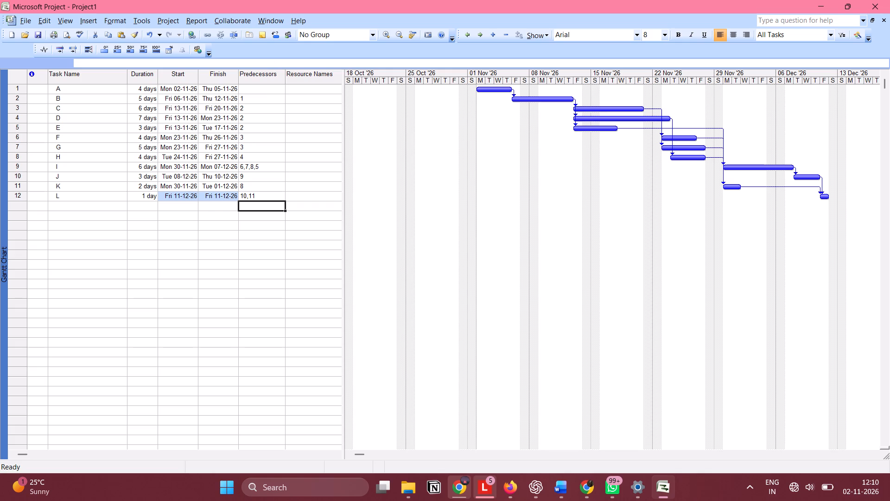
Format the chart with the Gantt Chart Wizard to show the critical path, resources and dates, and link lines between dependent tasks.
click(290, 98)
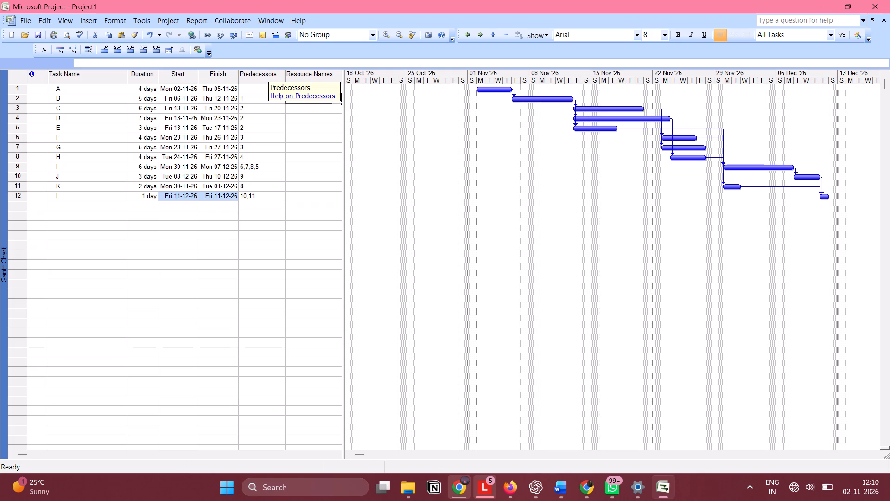
click(108, 23)
click(155, 90)
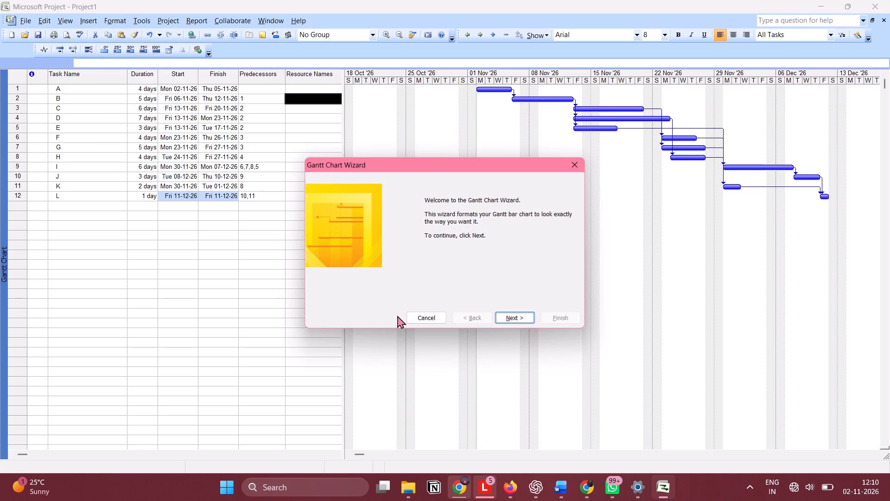
click(515, 318)
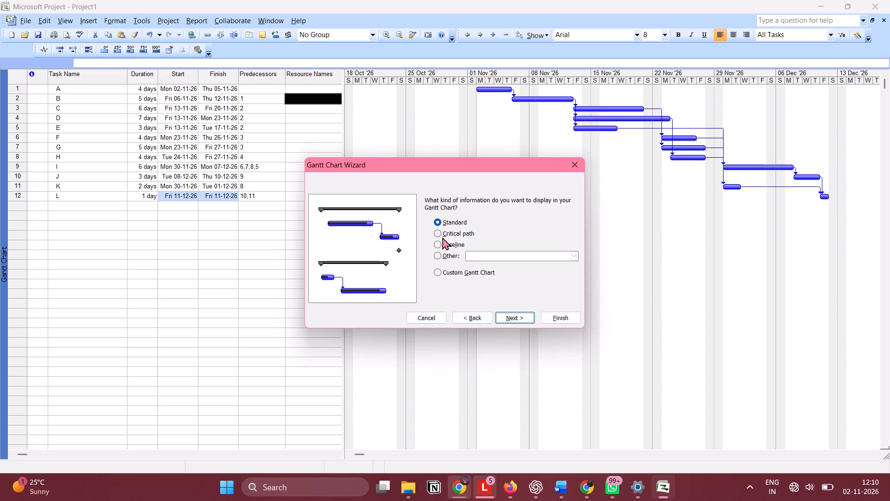
click(442, 235)
click(518, 317)
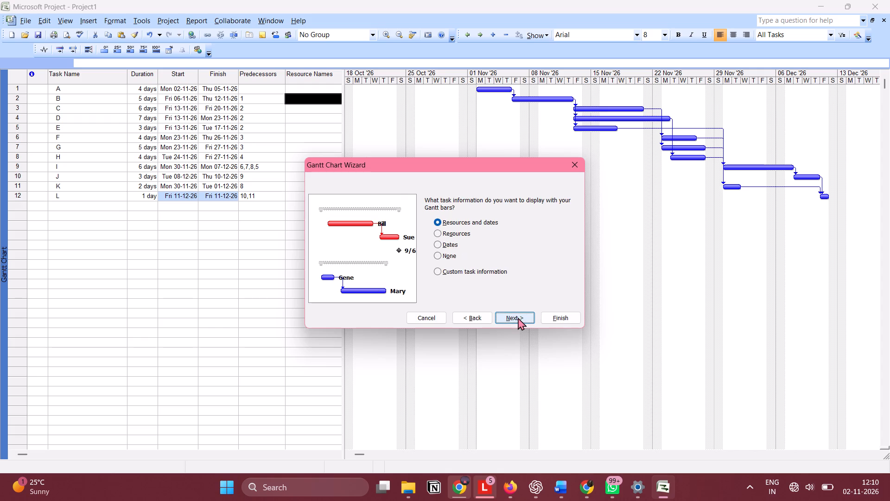
click(509, 315)
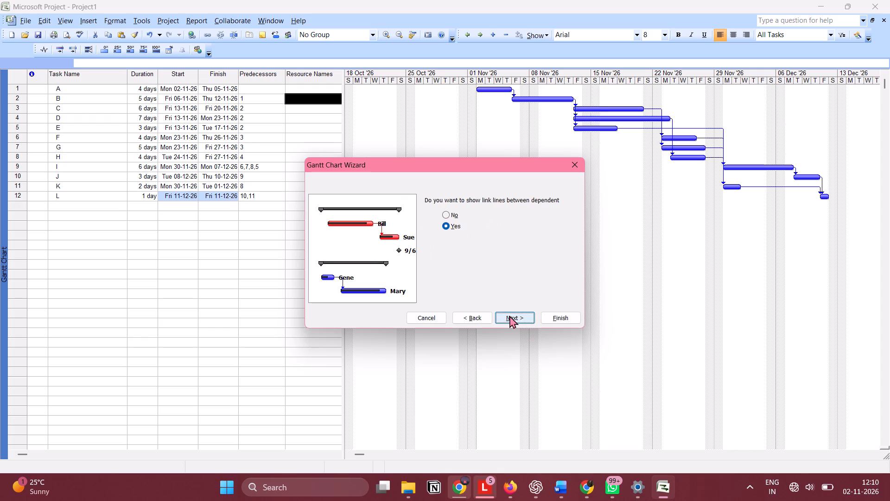
click(511, 321)
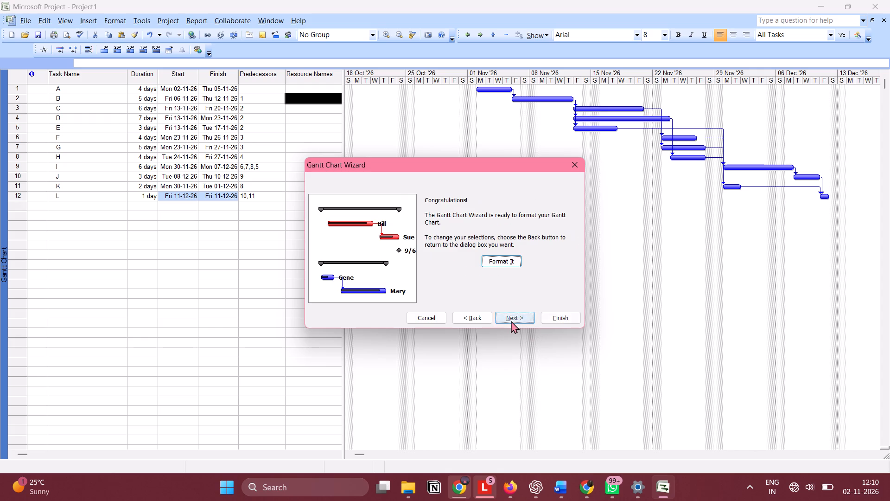
click(492, 264)
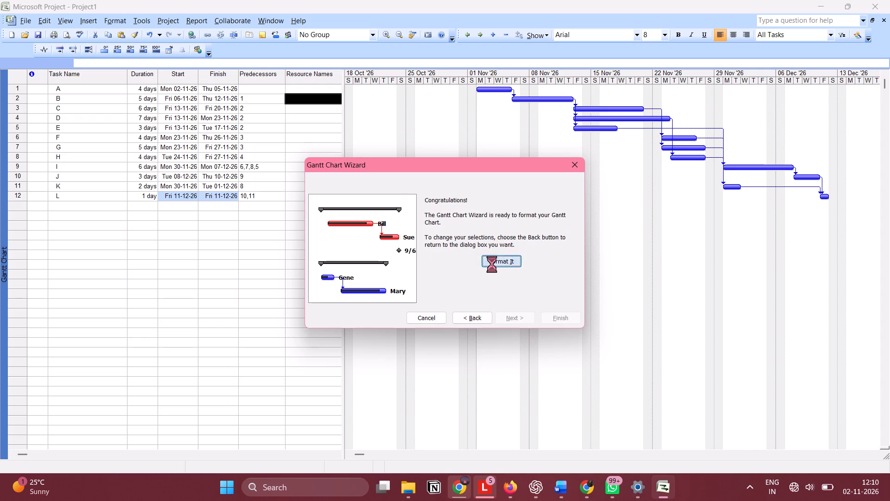
click(501, 238)
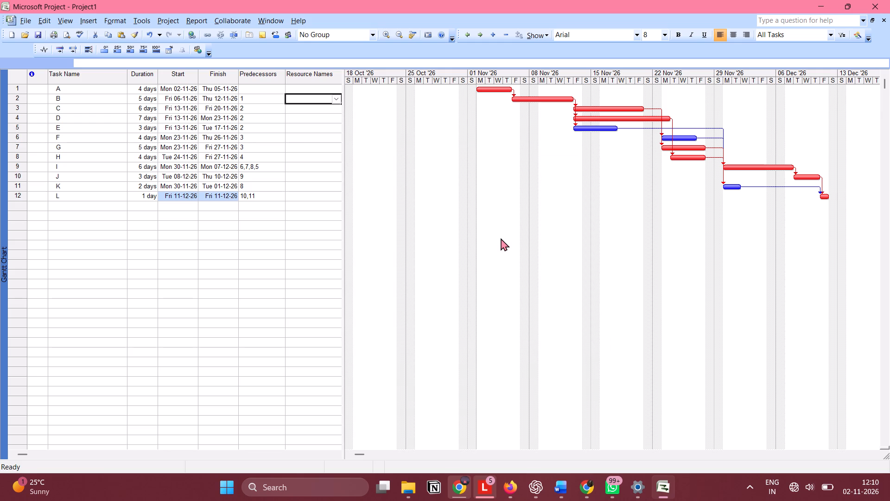
Examine the colour choices for the Critical Task bars in Bar Styles and leave without changing them.
click(114, 25)
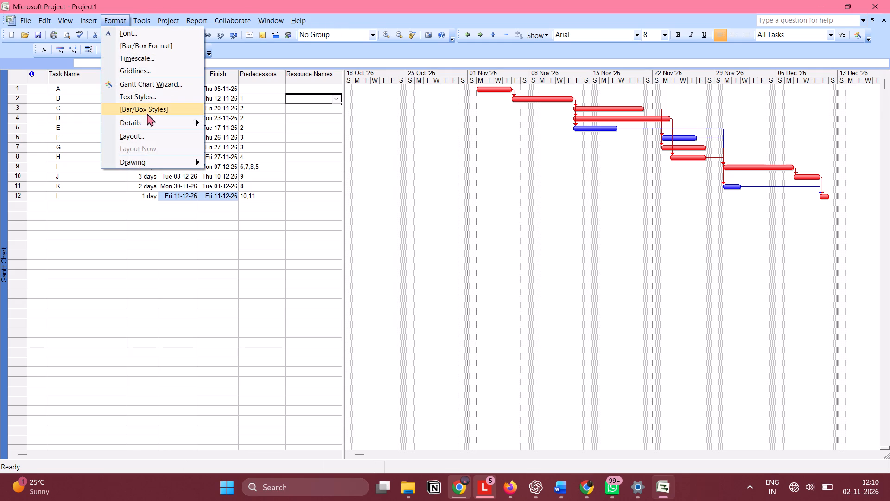
click(147, 113)
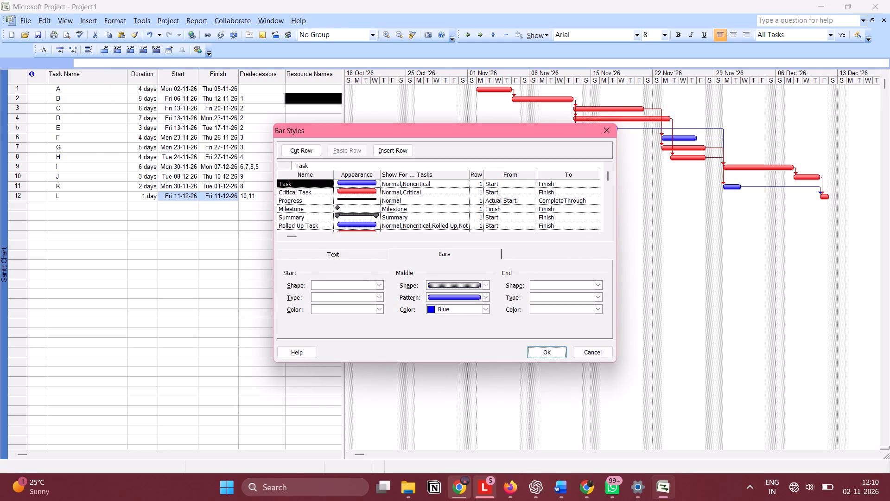
click(303, 193)
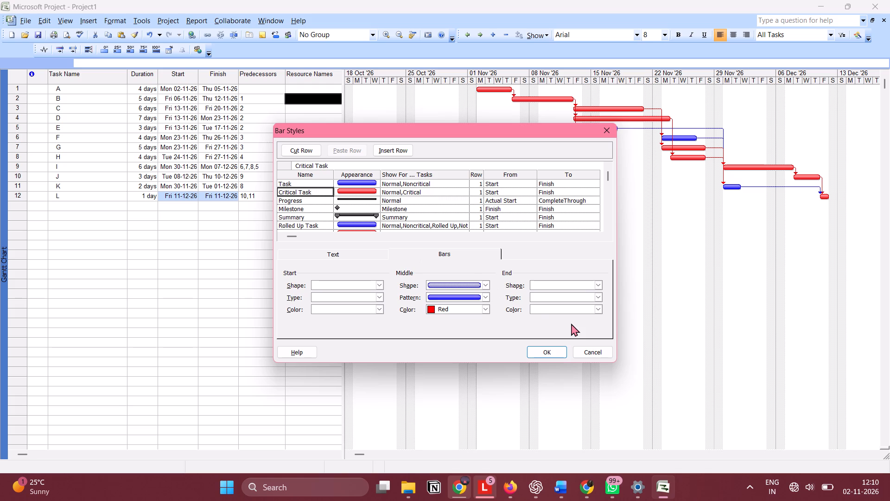
click(489, 306)
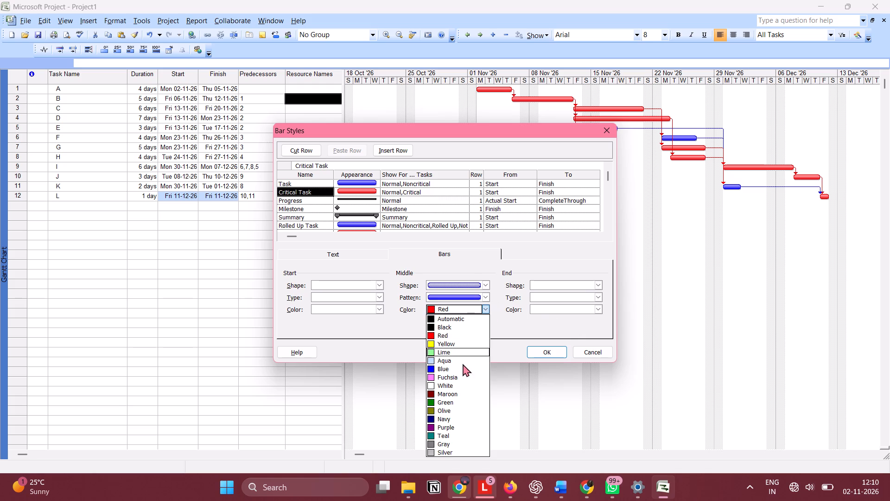
scroll(456, 378, down, 1)
scroll(465, 446, down, 1)
scroll(449, 396, down, 1)
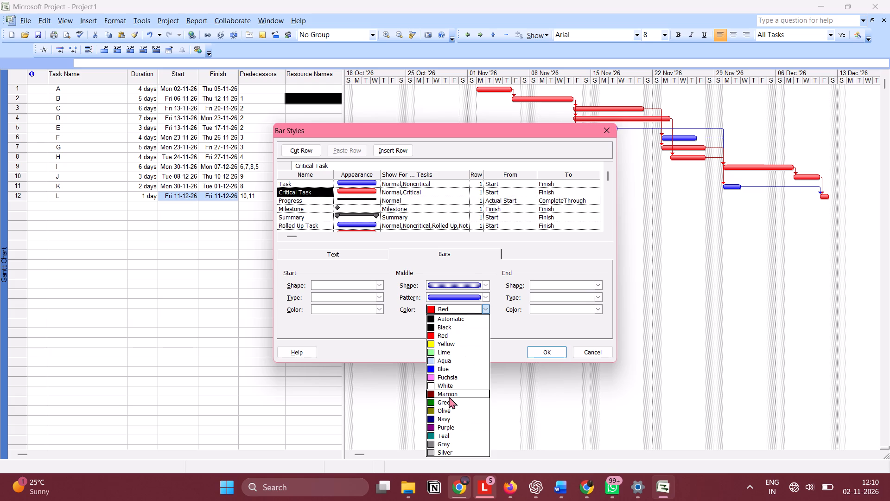
scroll(449, 396, down, 1)
scroll(449, 396, up, 1)
scroll(449, 396, down, 1)
scroll(449, 396, up, 2)
scroll(449, 396, down, 3)
click(525, 338)
click(598, 308)
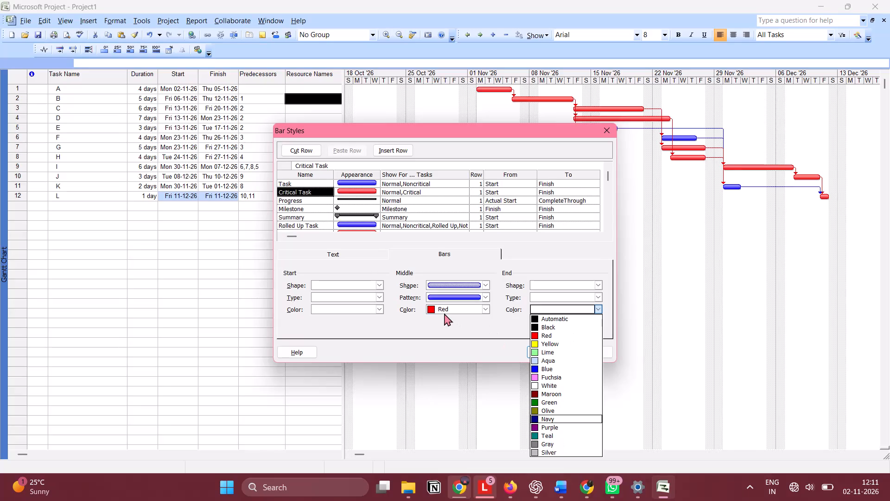
click(485, 312)
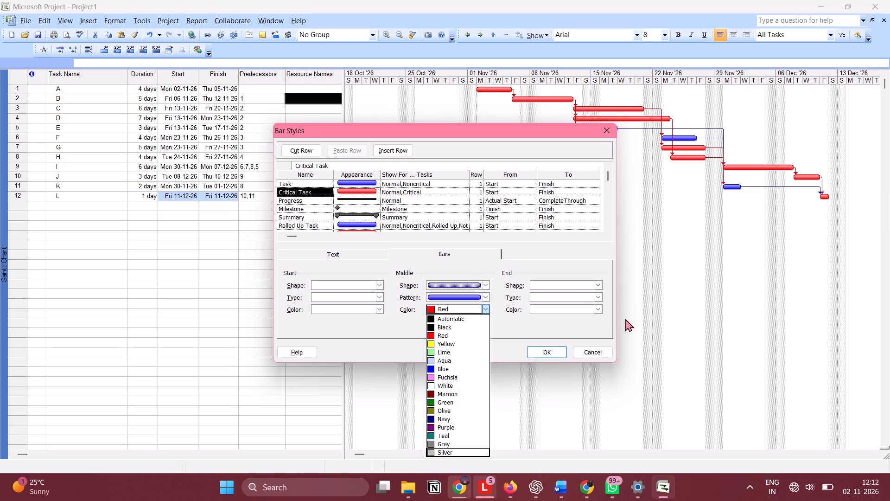
click(581, 353)
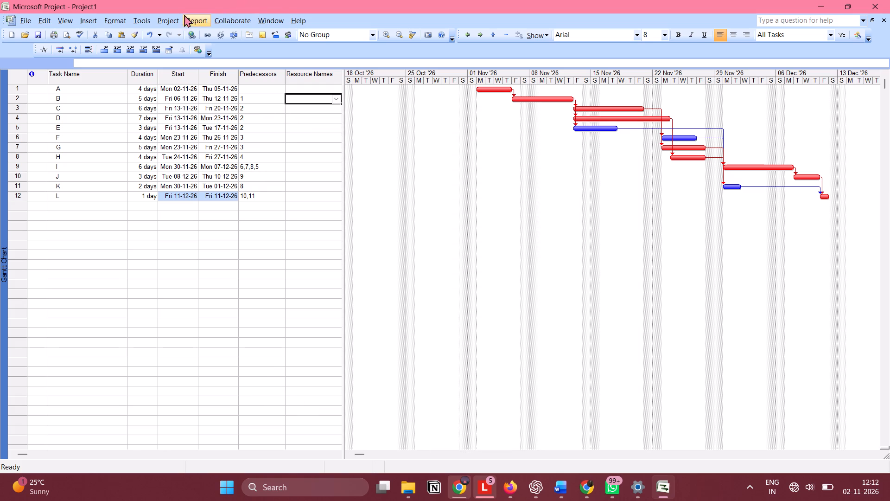
Review the project statistics from the Project Information dialog.
click(160, 22)
click(210, 135)
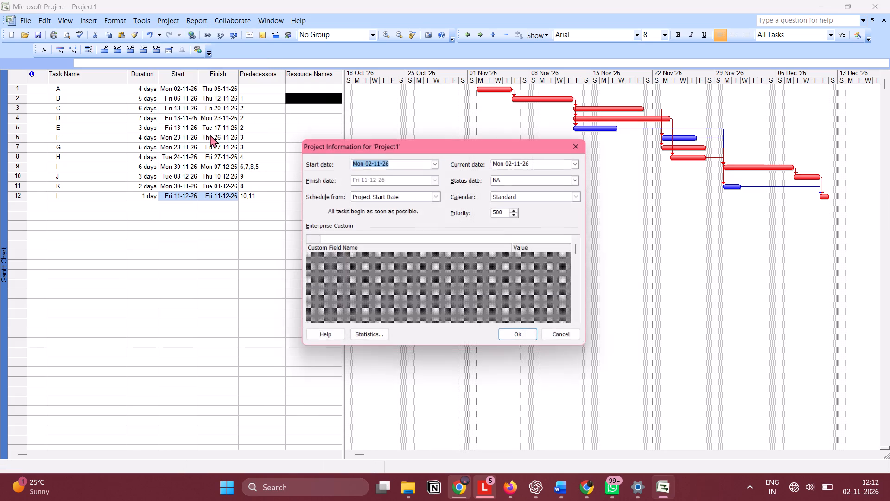
click(376, 338)
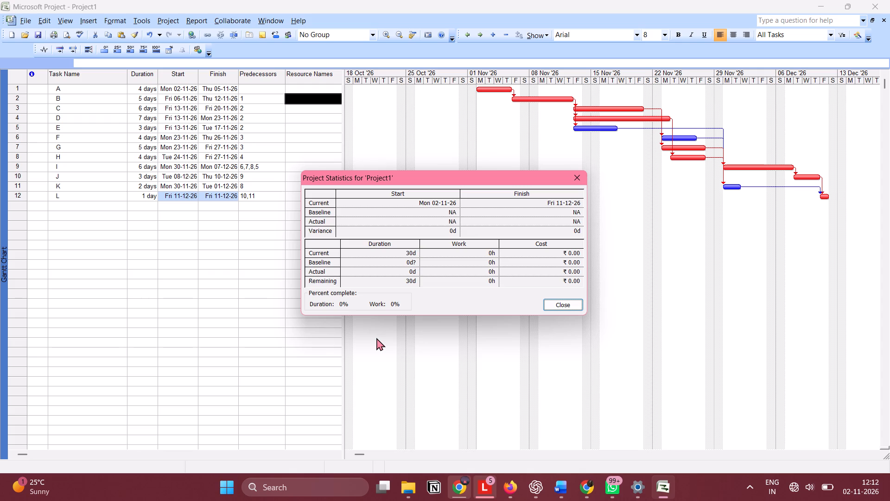
click(555, 303)
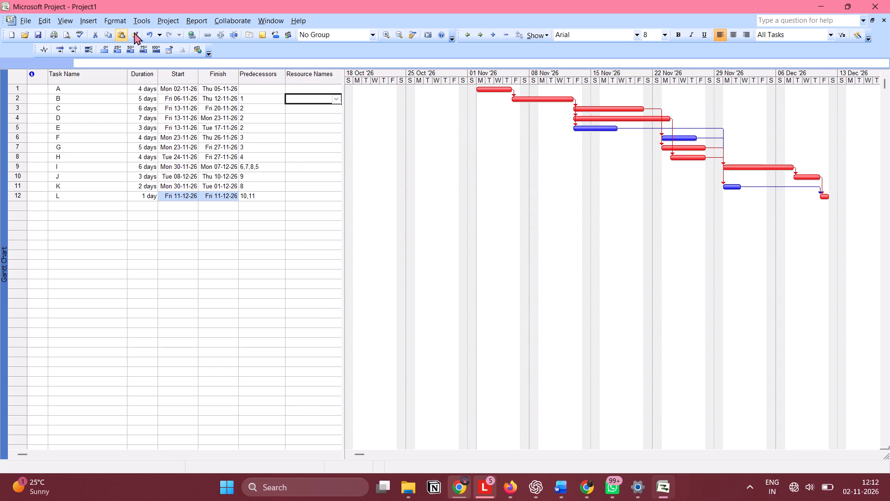
Check the middle colour choices for the normal Task bars in Bar Styles, keeping the current colour.
click(110, 20)
click(145, 110)
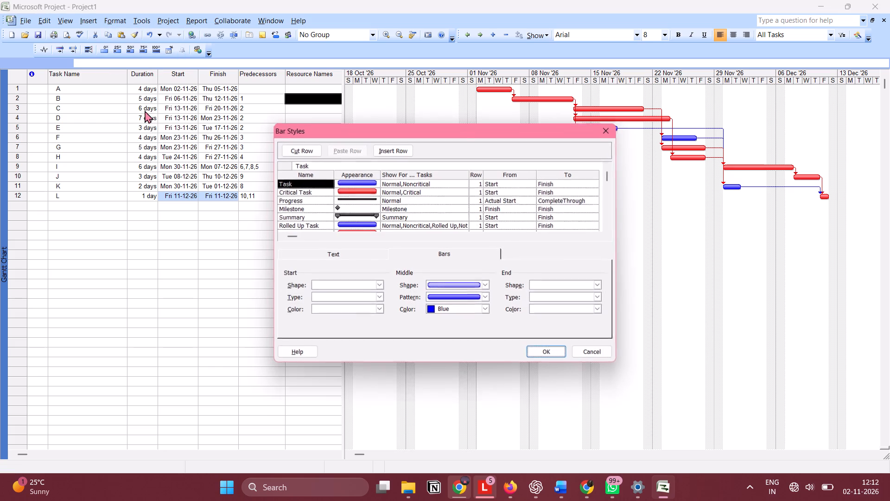
click(487, 308)
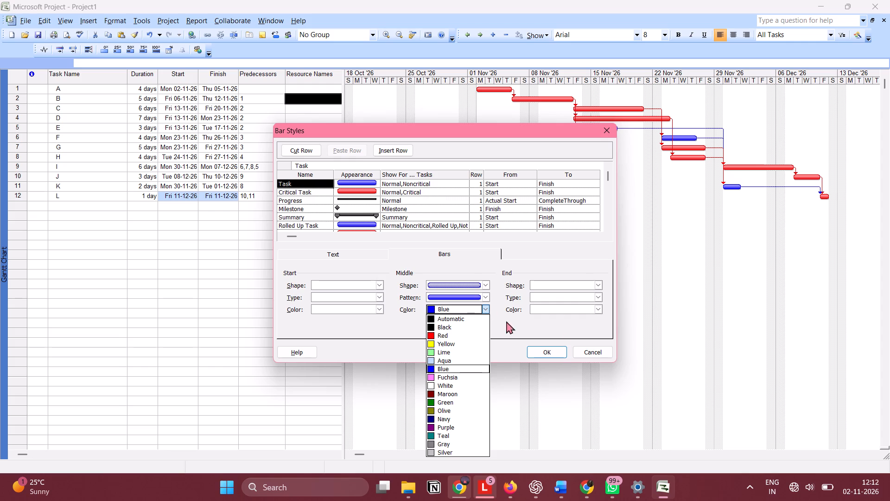
click(547, 348)
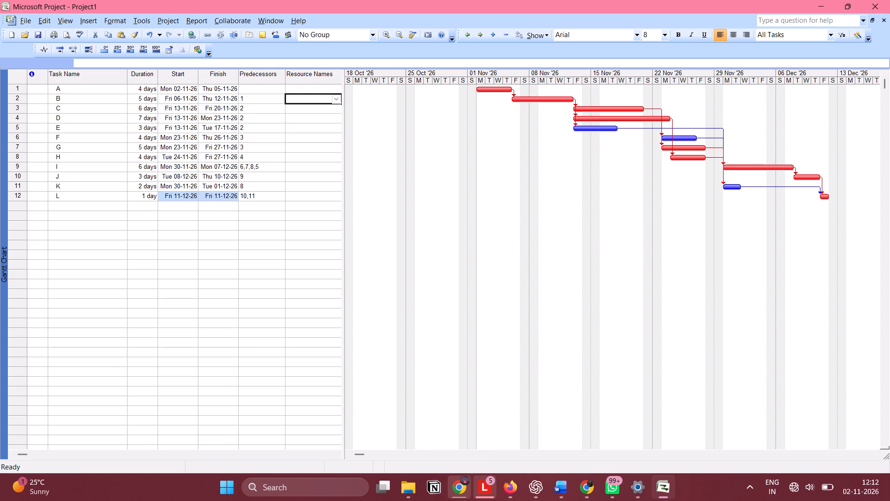
Change the middle colour of the Critical Task bars to Yellow in Bar Styles.
click(112, 18)
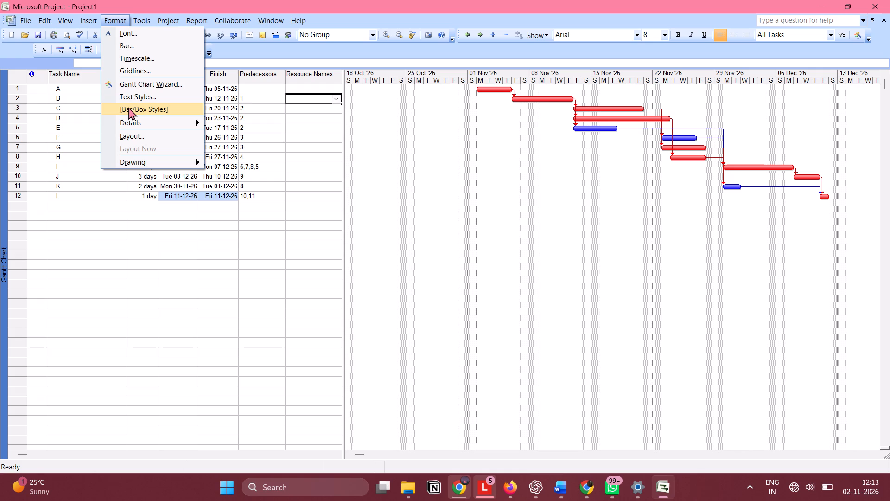
click(128, 107)
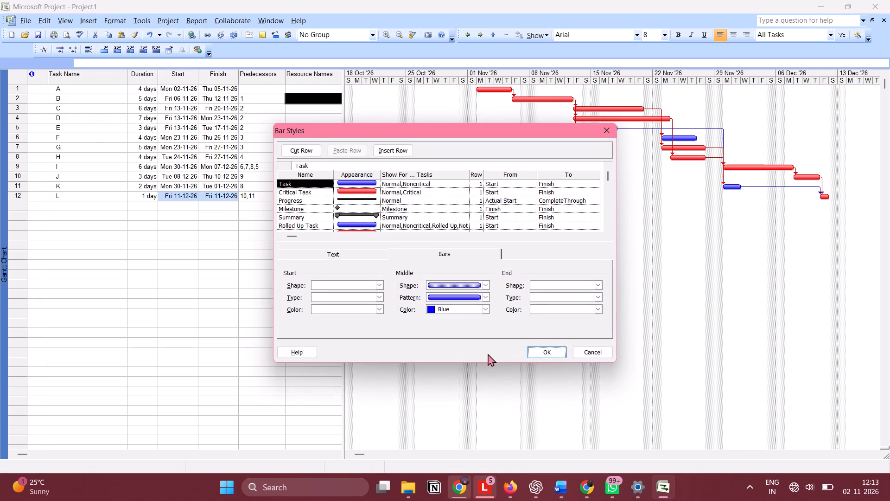
double_click(298, 190)
click(345, 191)
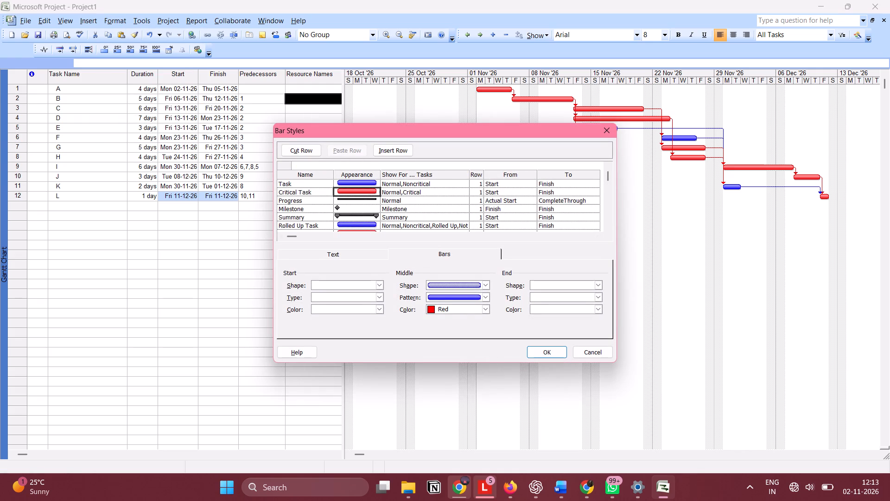
click(311, 192)
click(486, 308)
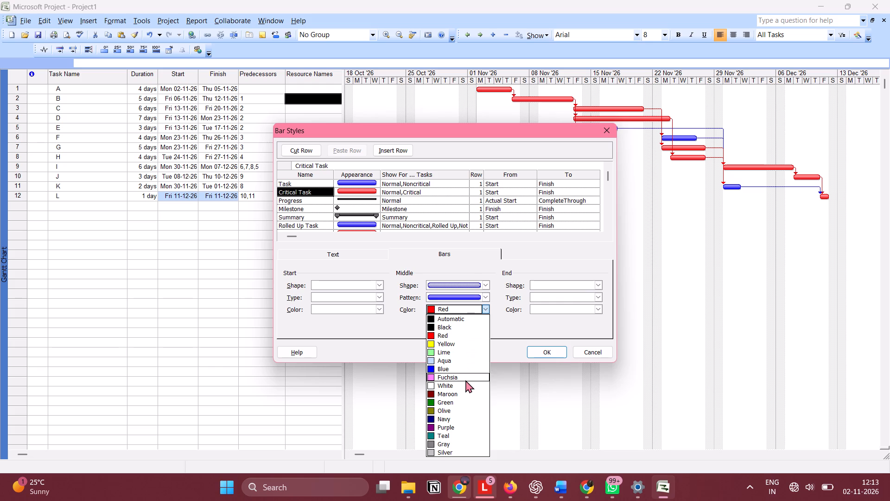
scroll(465, 380, down, 2)
click(445, 342)
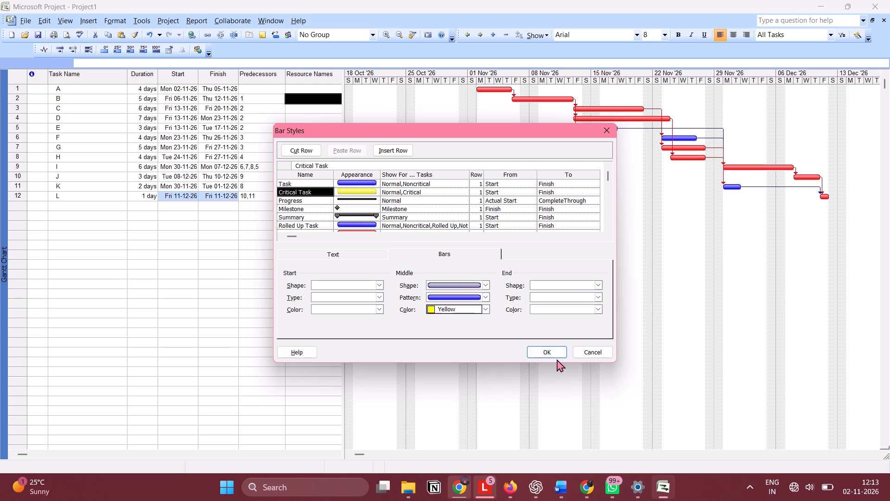
click(553, 355)
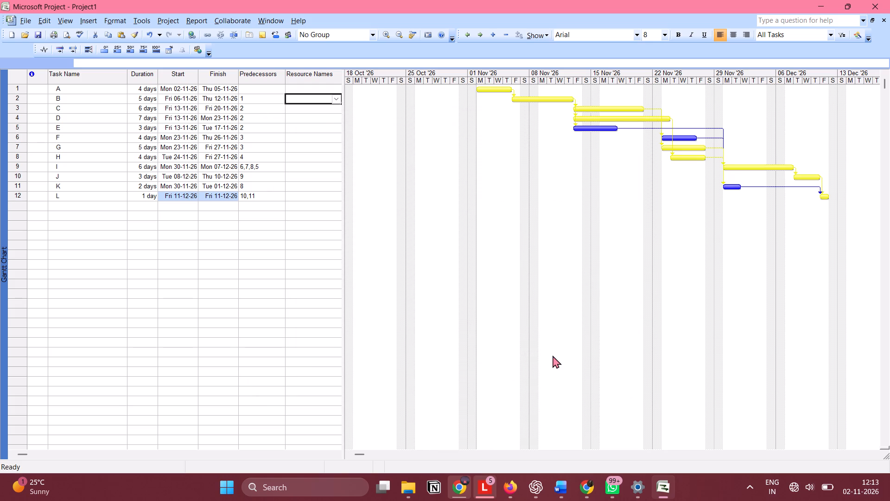
Check the middle colour choices for the Critical Task bars in Bar Styles, keeping the current colour.
click(120, 20)
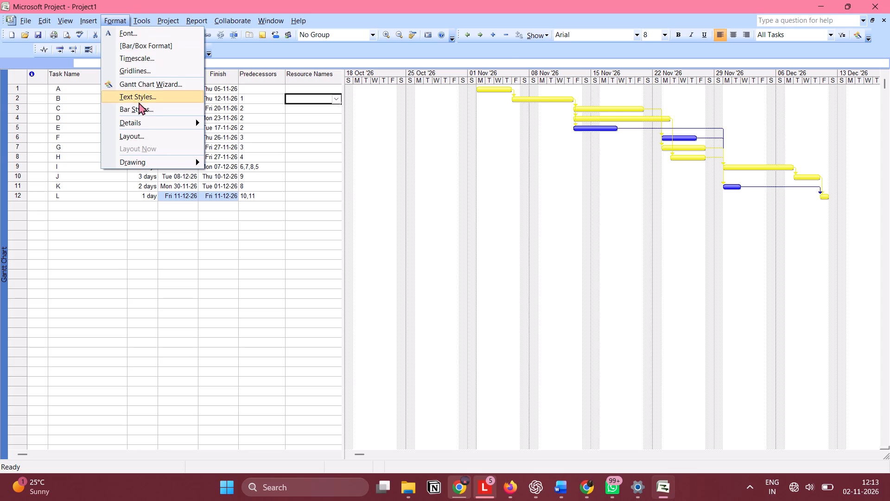
click(140, 111)
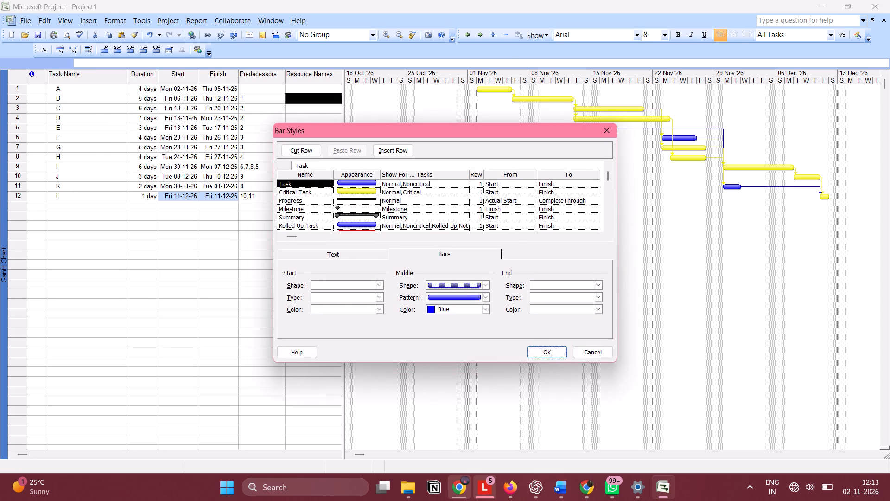
click(302, 194)
click(483, 307)
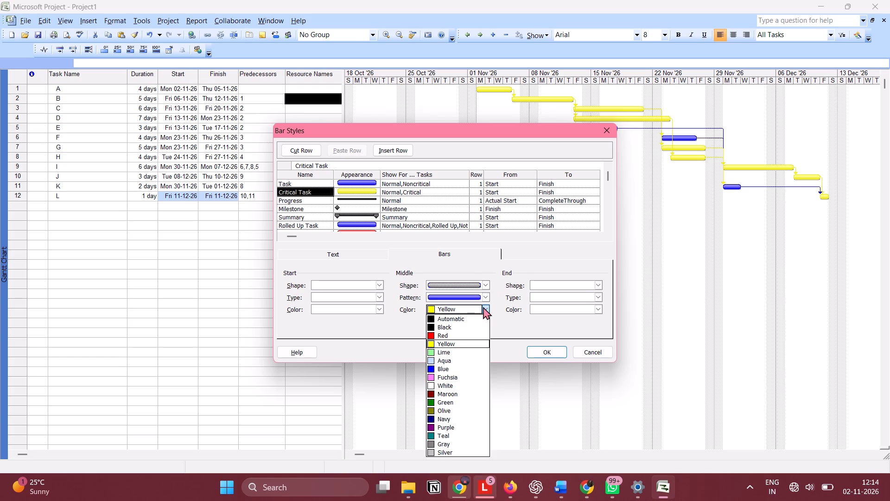
click(537, 349)
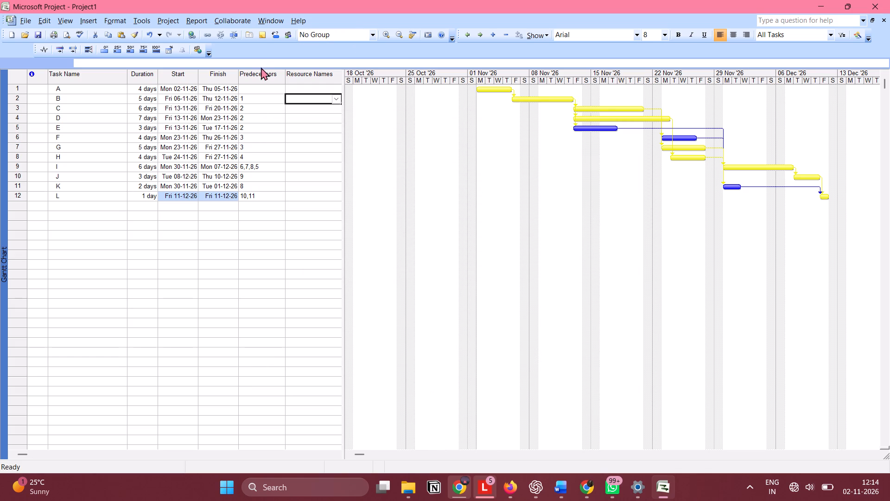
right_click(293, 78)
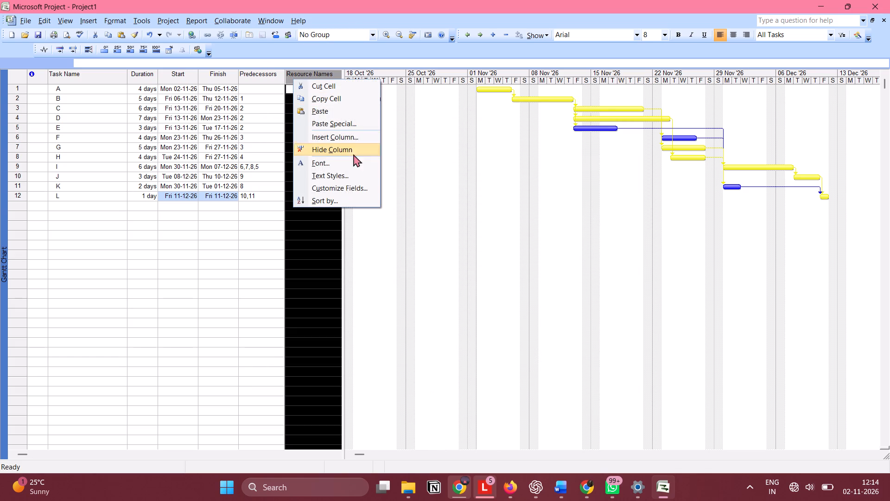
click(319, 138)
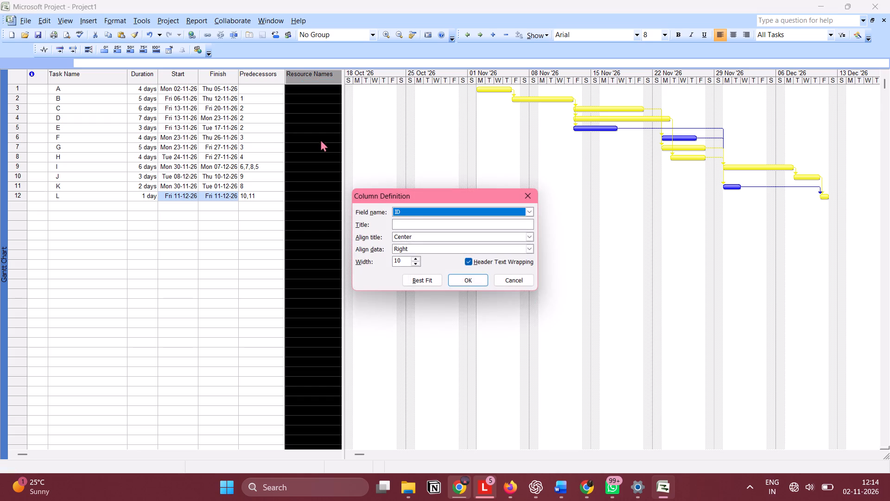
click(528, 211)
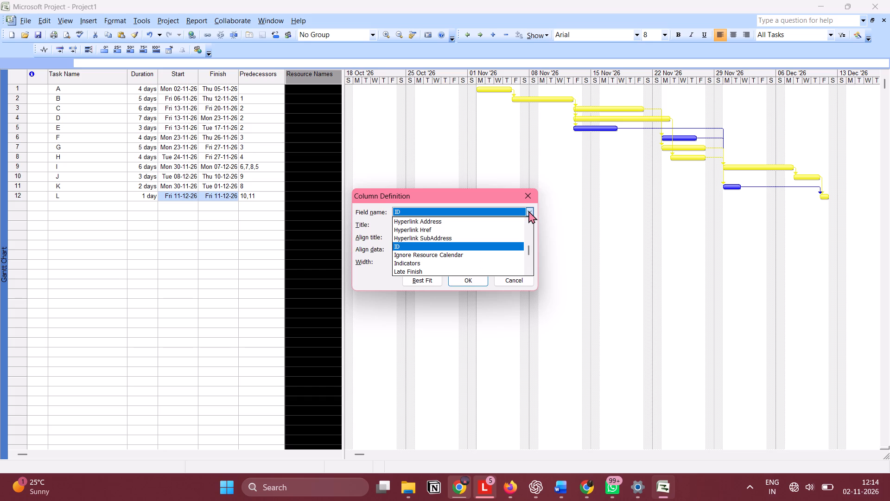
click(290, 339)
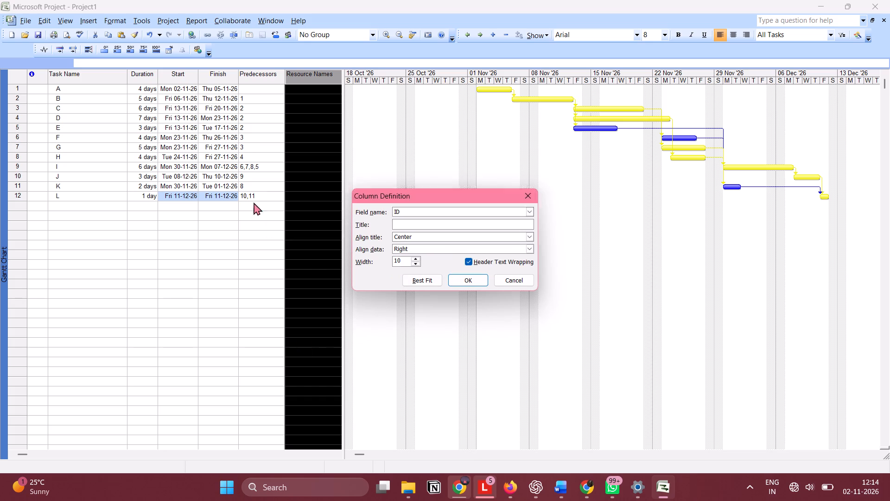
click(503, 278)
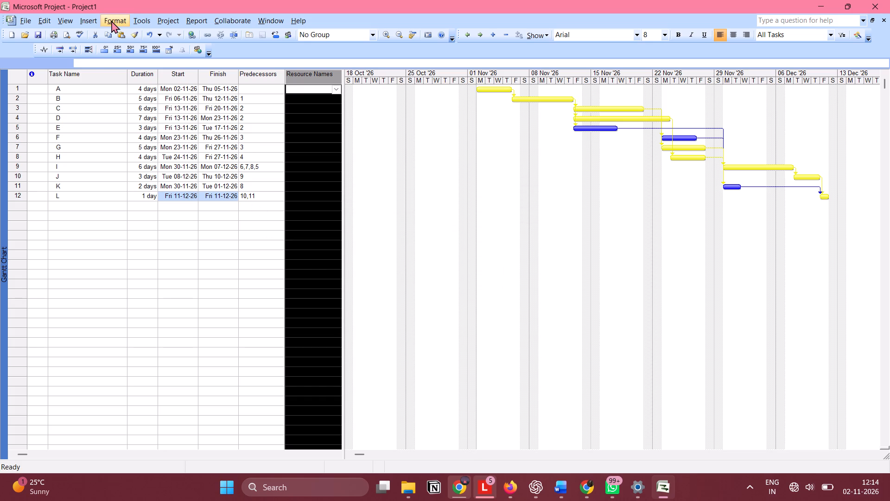
Set the font of the Resource Names column to Arial Narrow.
click(111, 20)
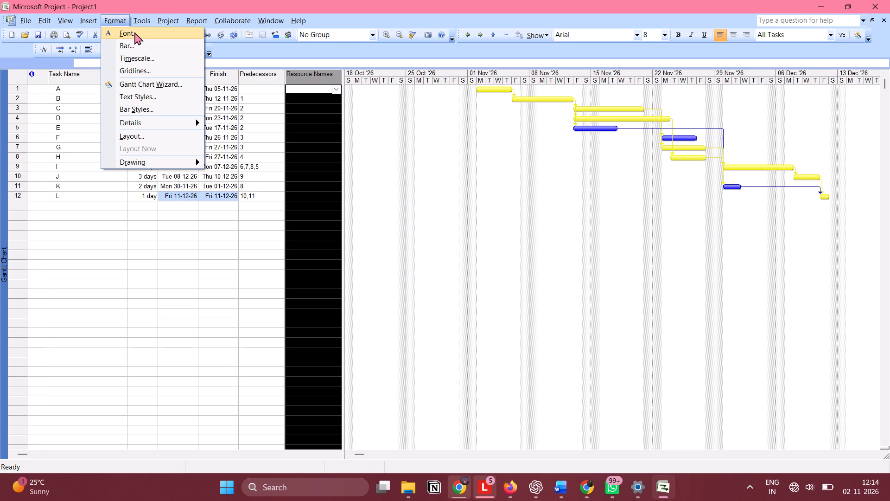
click(134, 32)
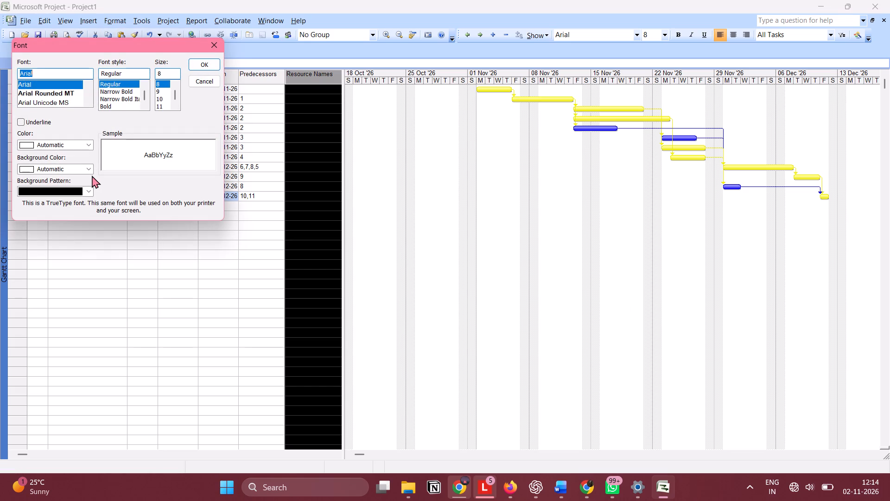
scroll(92, 175, down, 1)
click(42, 94)
click(30, 79)
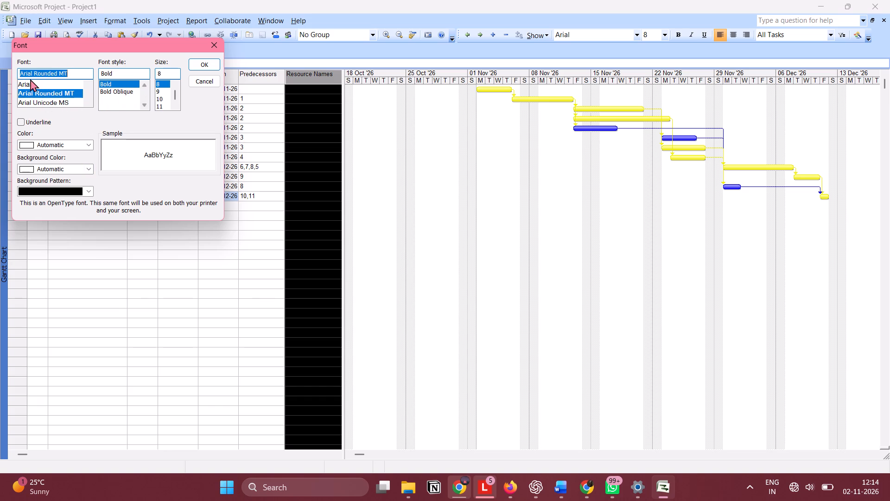
click(34, 83)
click(197, 66)
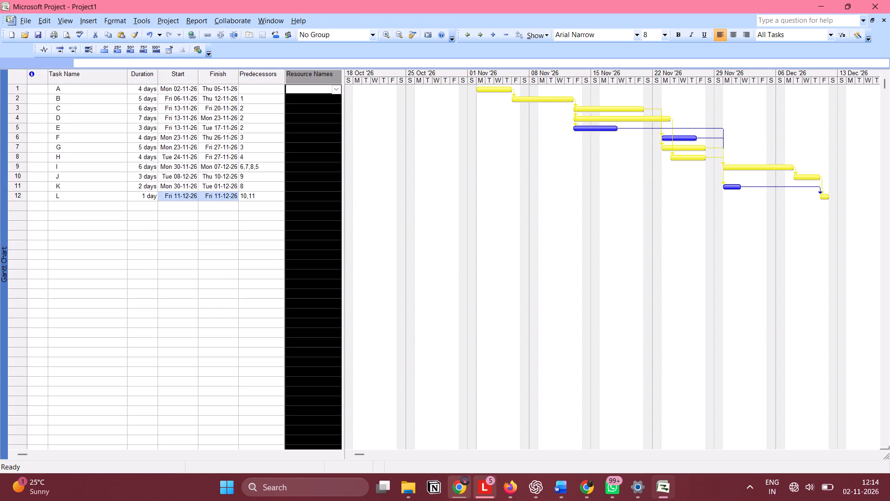
click(198, 249)
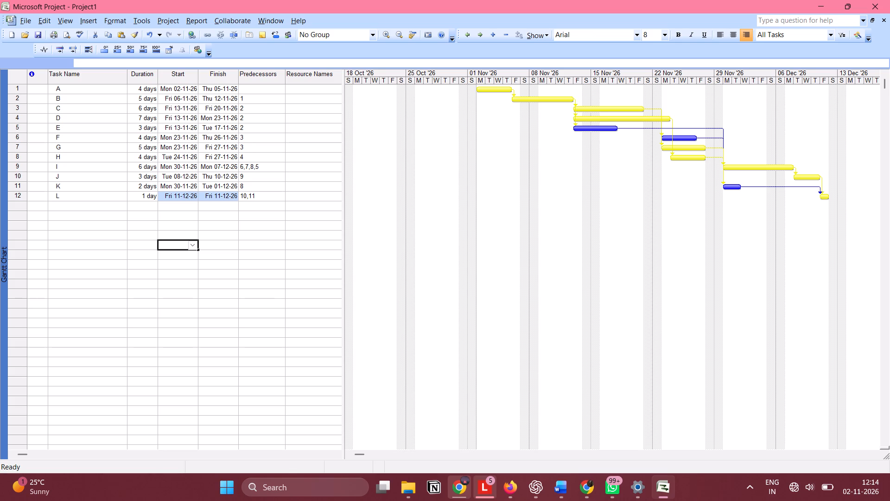
Insert a Total Slack column between the Predecessors and Resource Names columns.
right_click(305, 75)
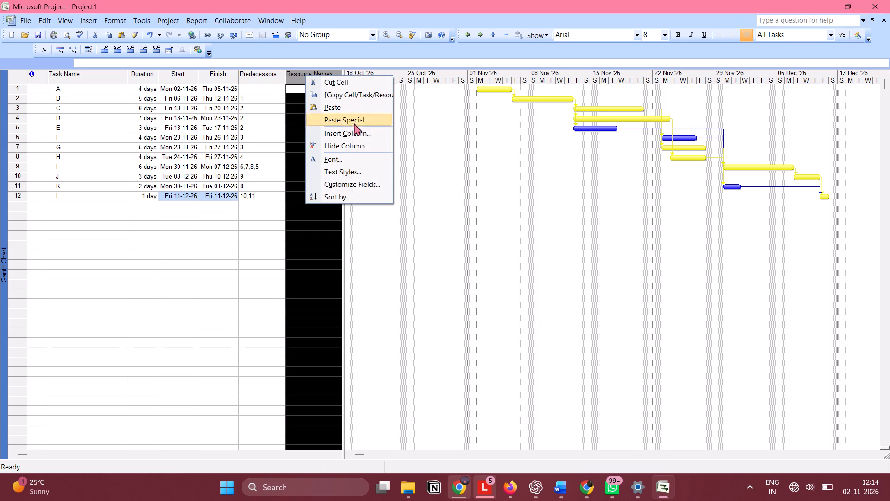
click(337, 139)
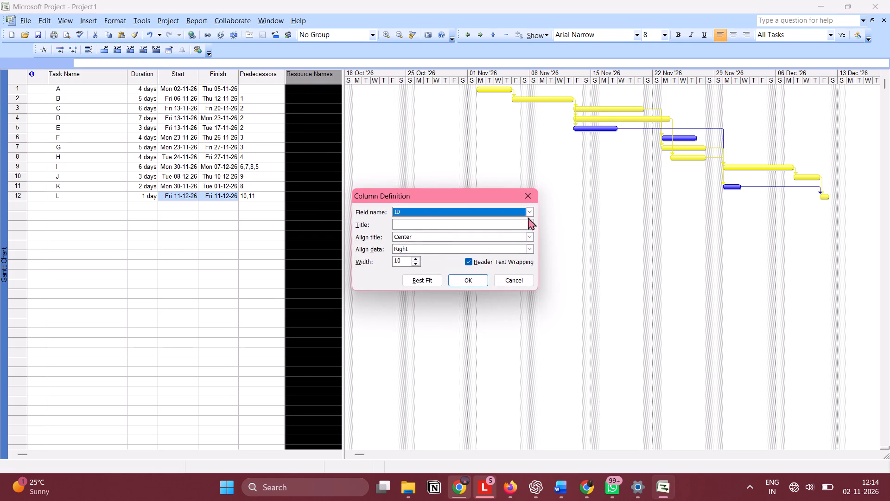
click(528, 216)
text(to)
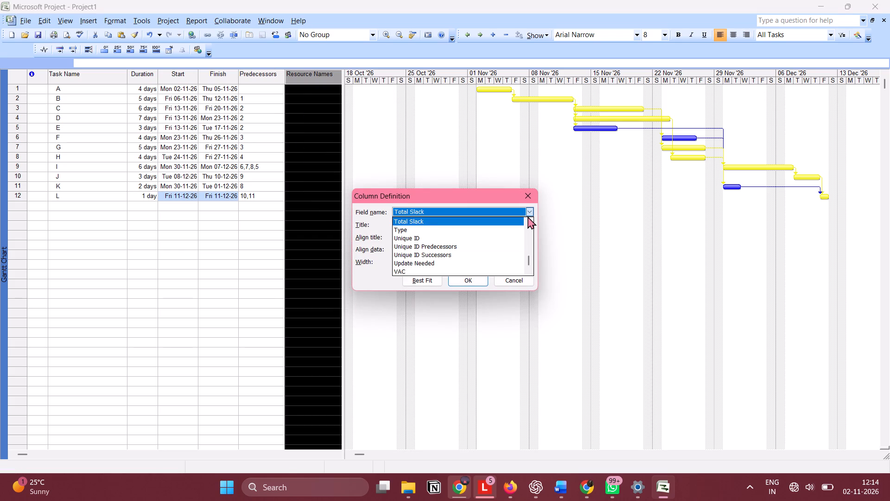
key(Return)
click(458, 278)
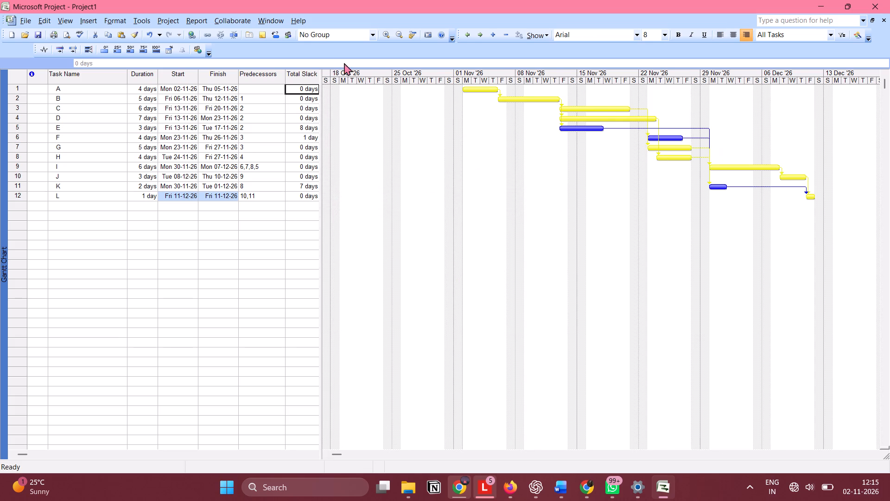
Insert a Free Slack column between the Predecessors and Total Slack columns.
right_click(306, 74)
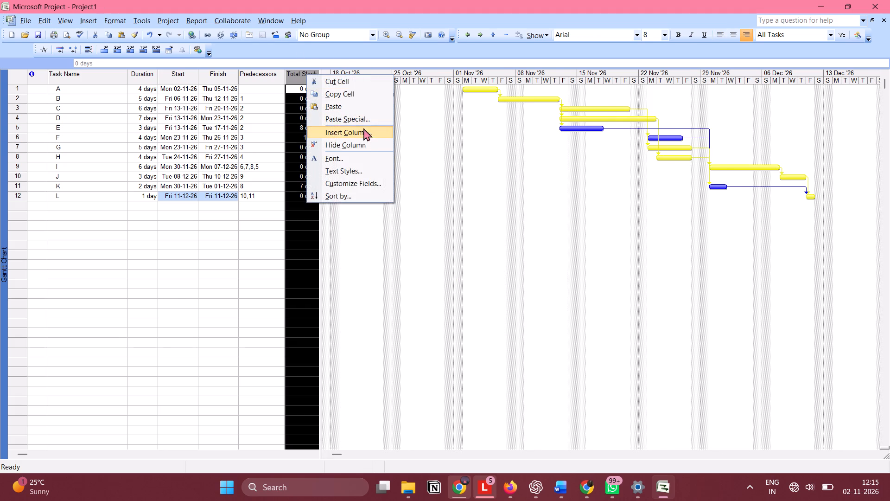
click(363, 136)
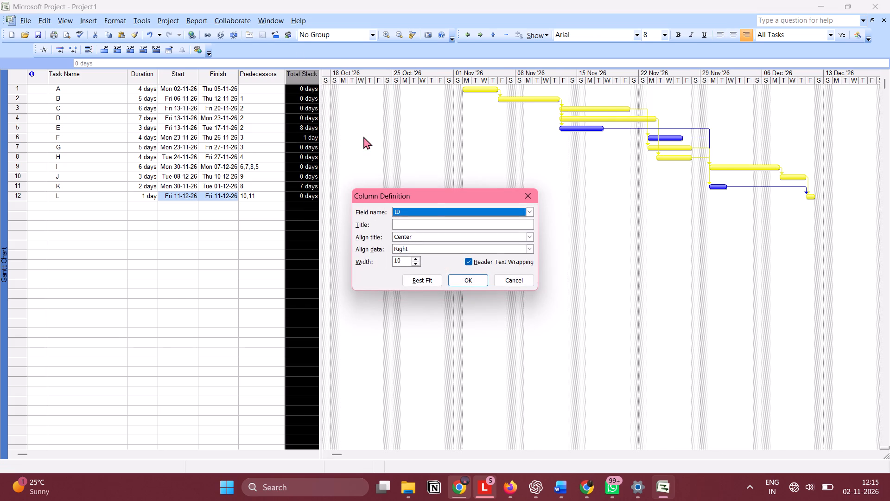
click(528, 214)
text(free)
key(Return)
click(454, 279)
Widen the task table to show all columns through Resource Names, and check the slack values of tasks E and K.
drag(318, 235, 319, 235)
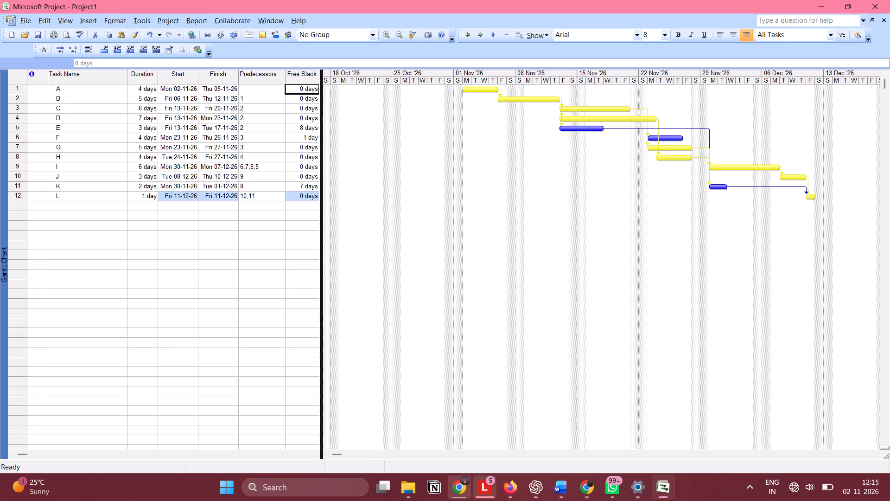
drag(319, 235, 404, 235)
click(404, 235)
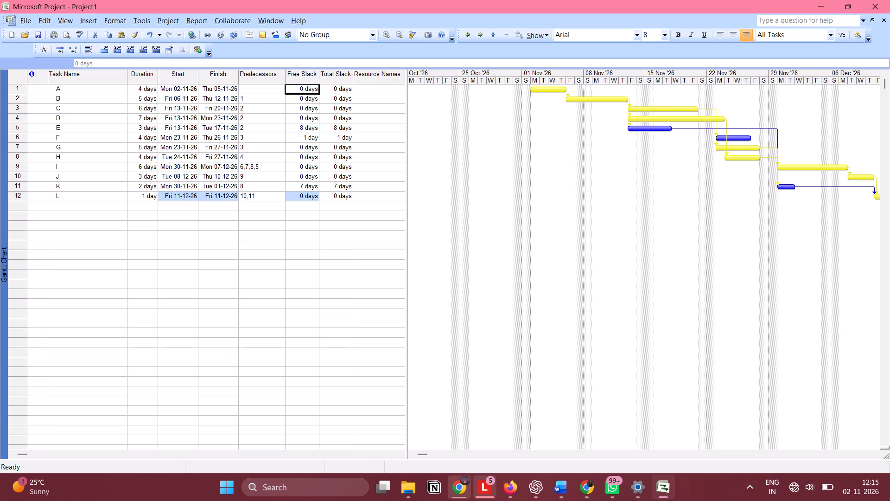
click(295, 127)
click(338, 127)
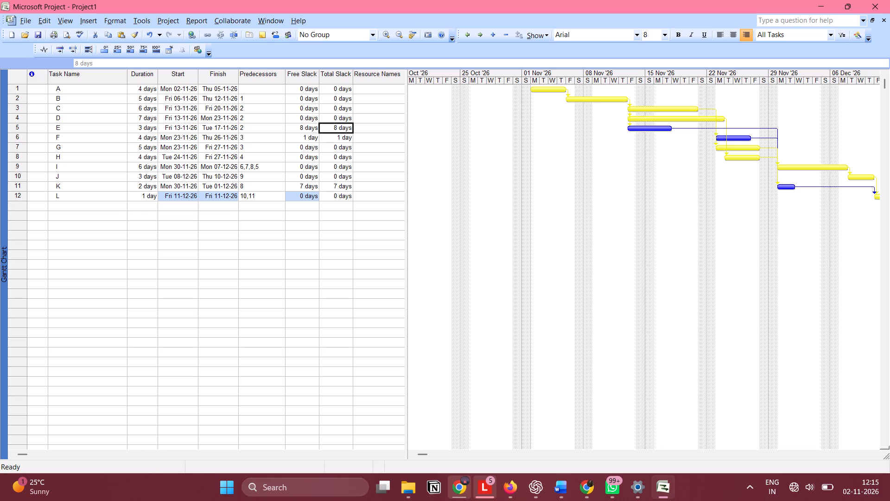
click(314, 189)
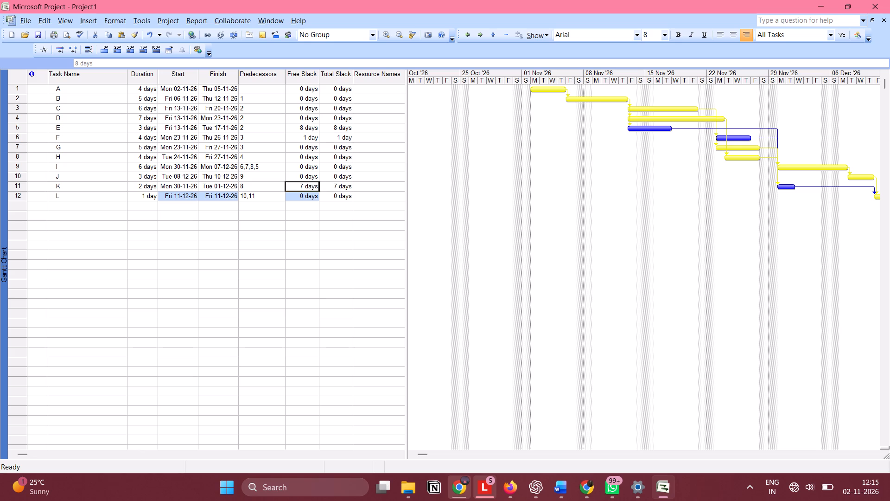
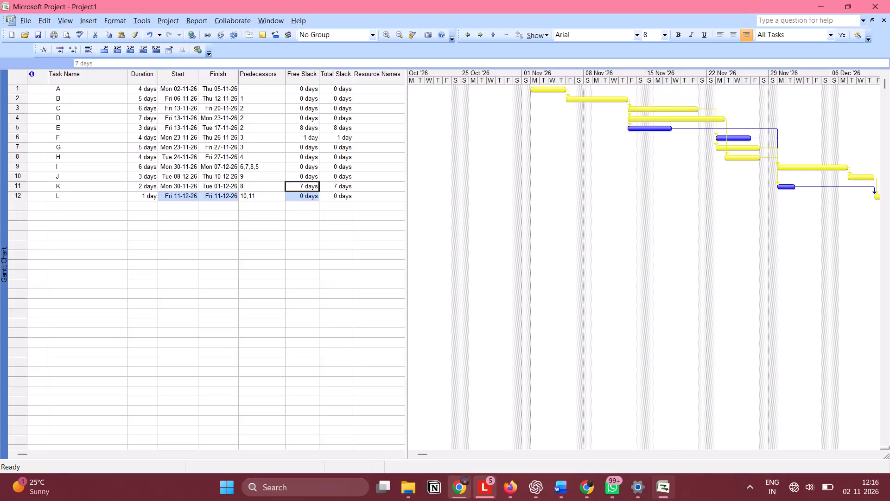
Set the Critical Task bar style to display the task Name inside the bars of the Gantt chart.
scroll(629, 228, left, 1)
click(109, 24)
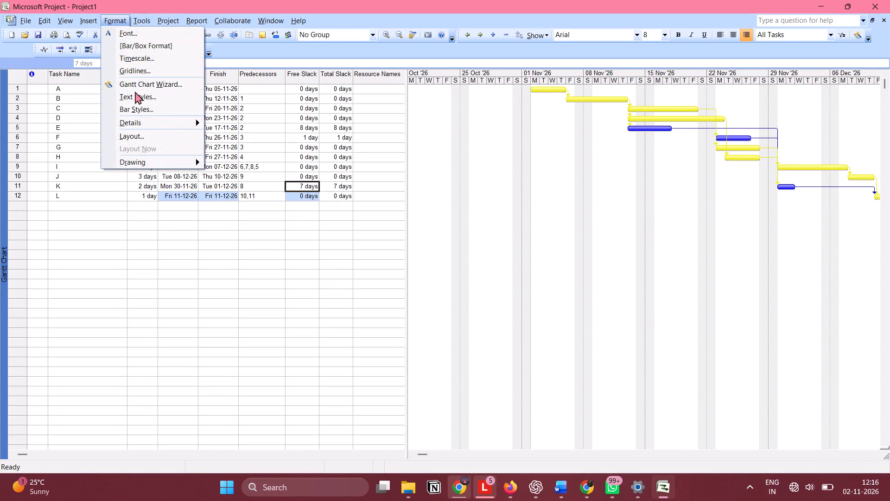
click(137, 105)
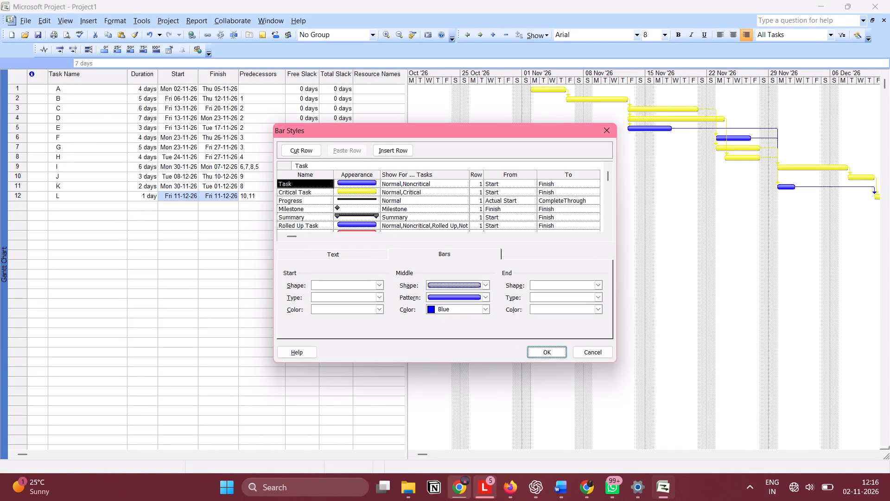
click(300, 192)
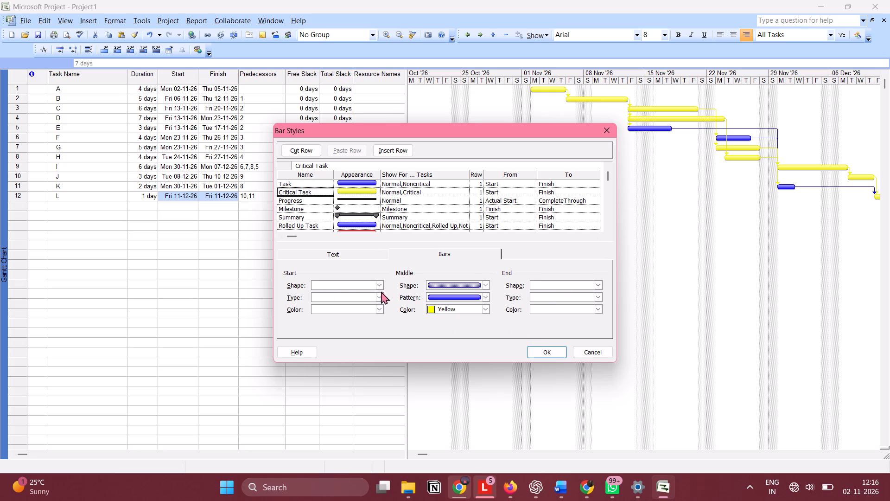
click(362, 248)
click(365, 253)
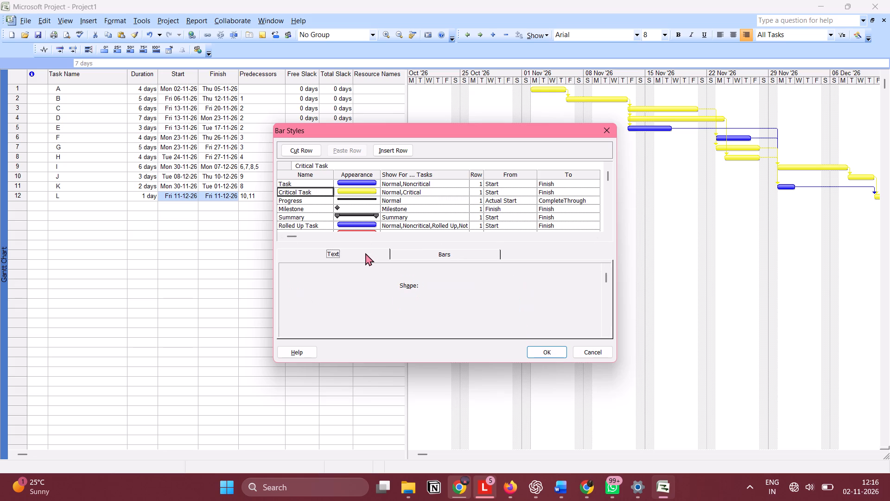
click(362, 295)
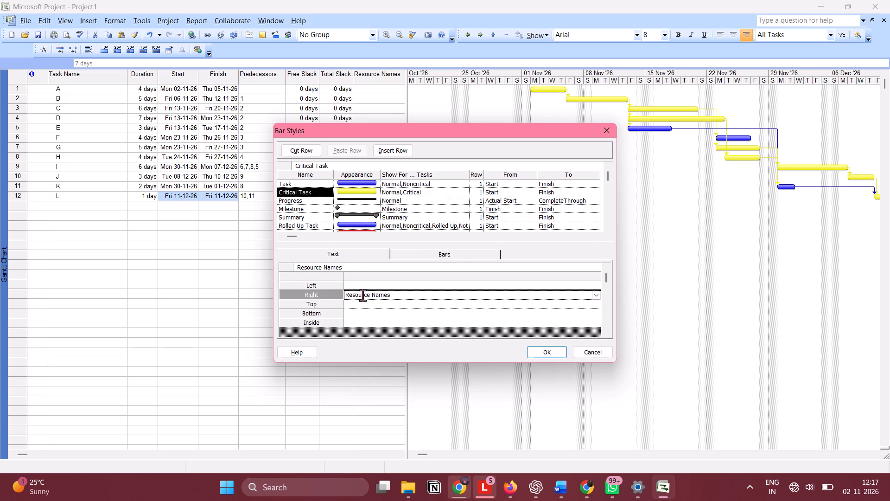
click(316, 325)
click(349, 325)
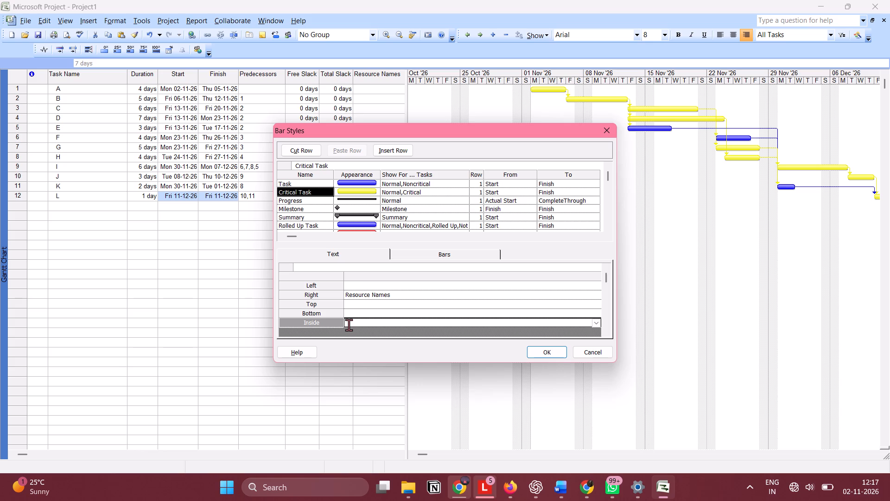
click(596, 324)
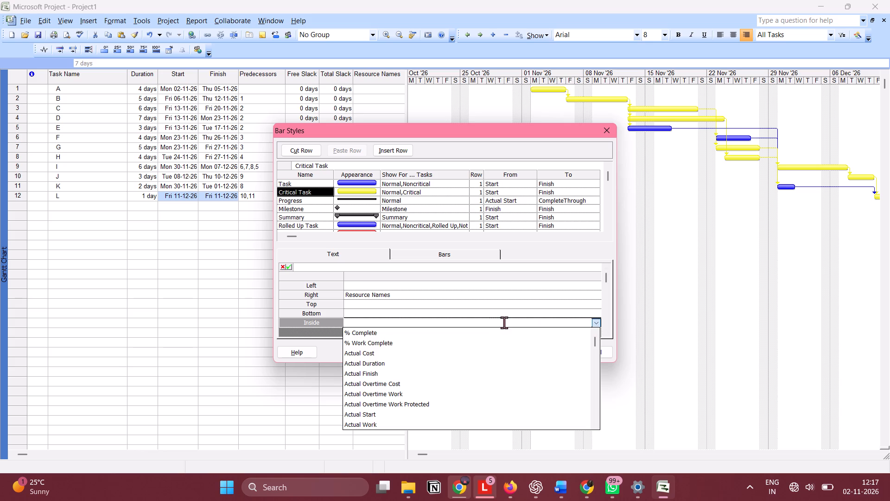
text(name)
key(Return)
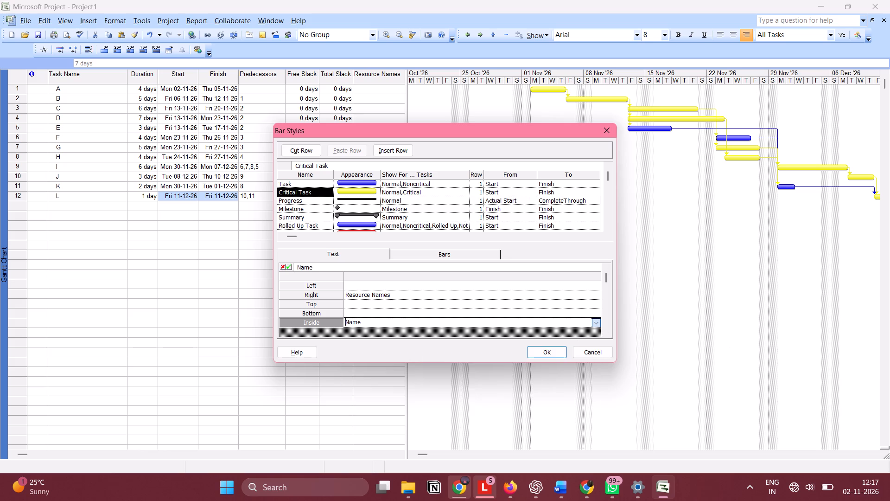
click(548, 352)
Take a screenshot of the schedule with the task table and the Gantt bars from A through L in view.
scroll(600, 301, left, 2)
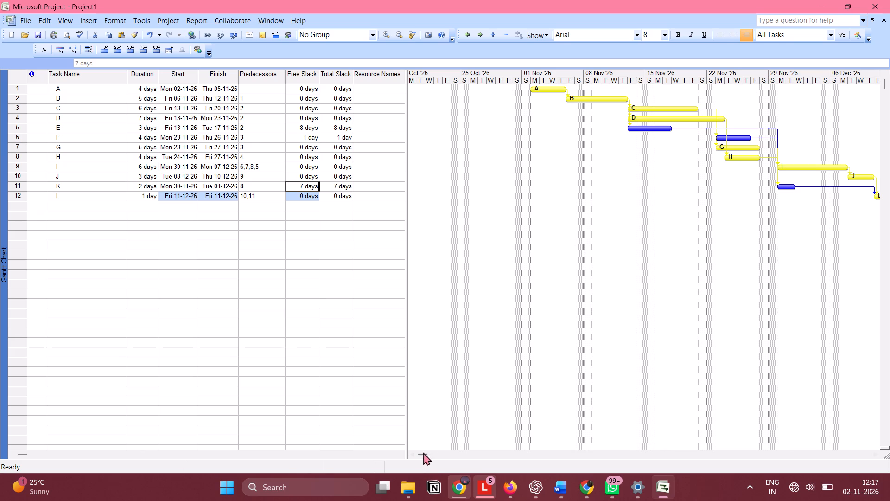
triple_click(876, 459)
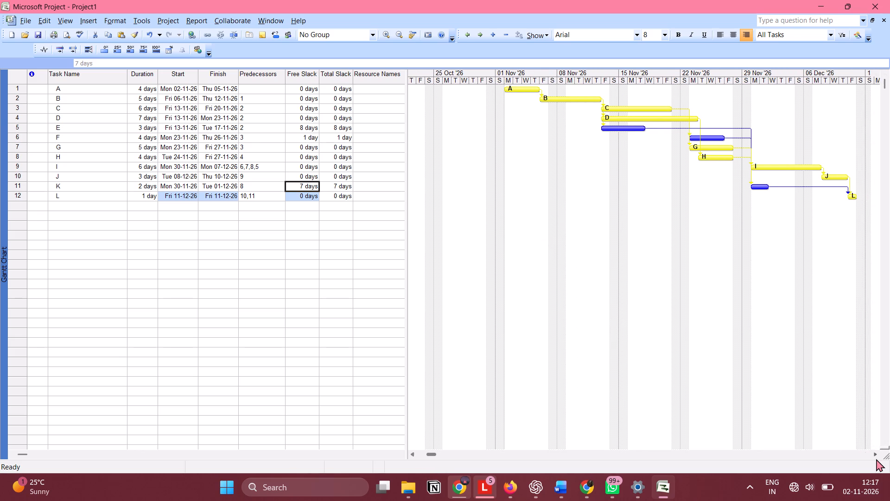
double_click(876, 459)
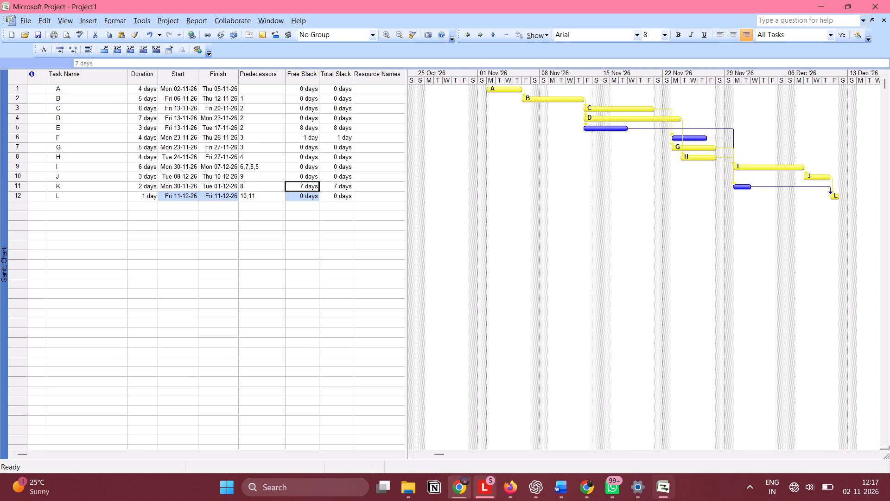
key(shift+super+s)
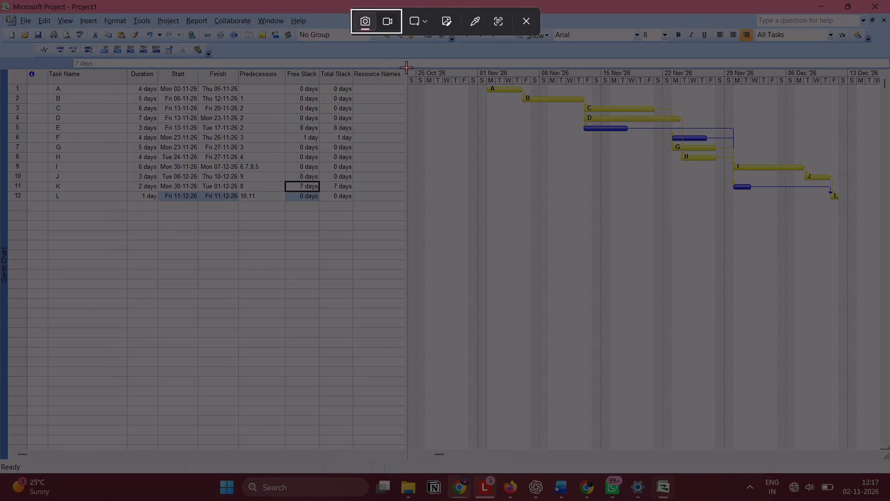
click(425, 18)
click(445, 60)
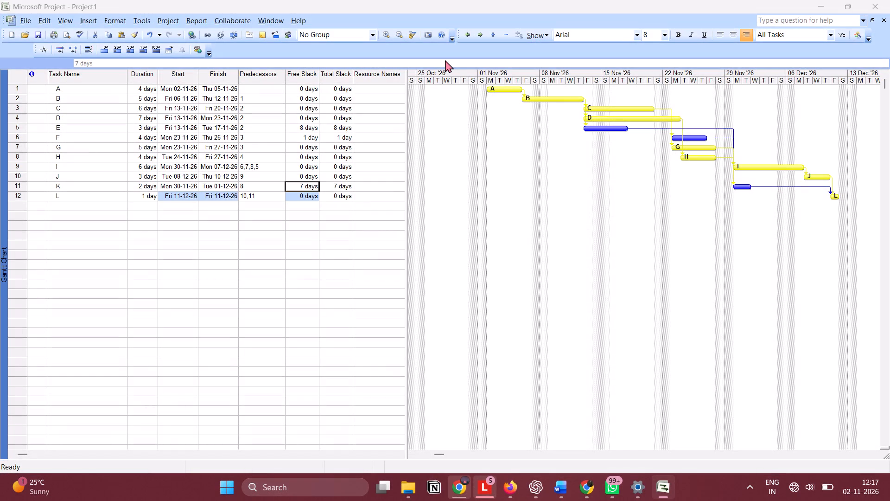
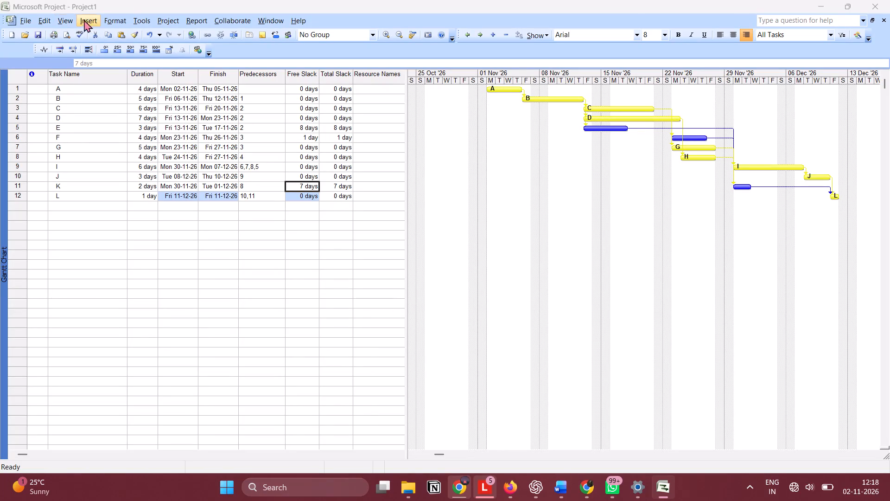
Review the project statistics for the schedule's start, finish and duration.
click(167, 19)
click(206, 137)
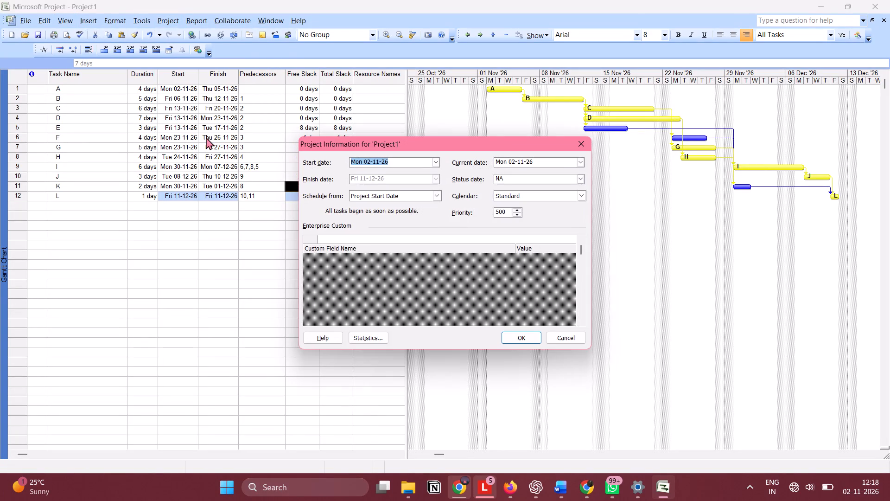
click(358, 334)
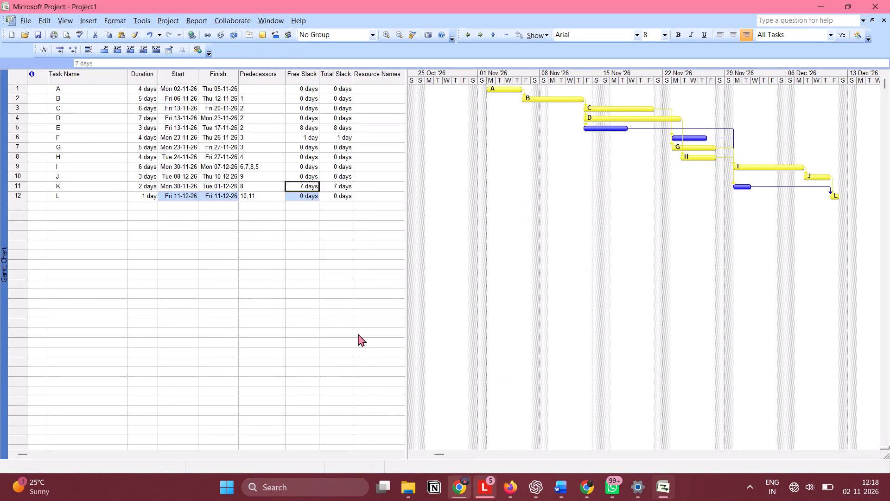
click(565, 307)
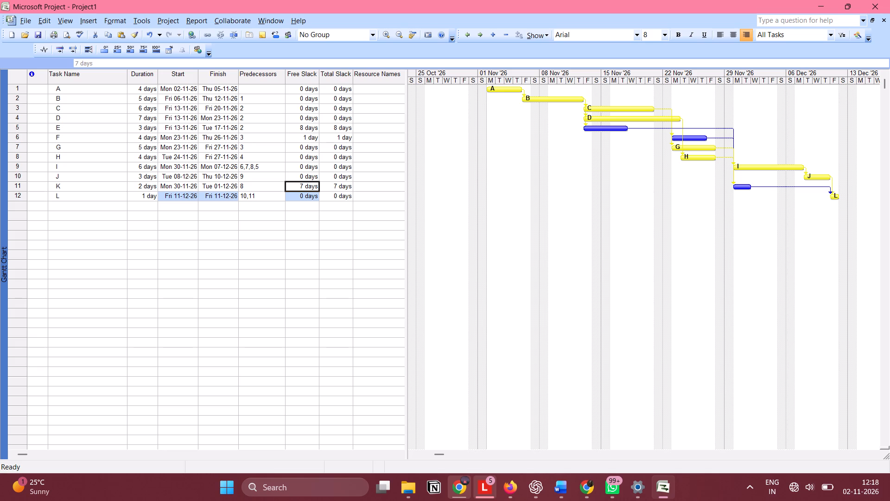
Reschedule task E's start to 21 Nov 2026, keeping its link to task B and moving it to start on Mon 23 Nov '26.
click(186, 128)
click(192, 128)
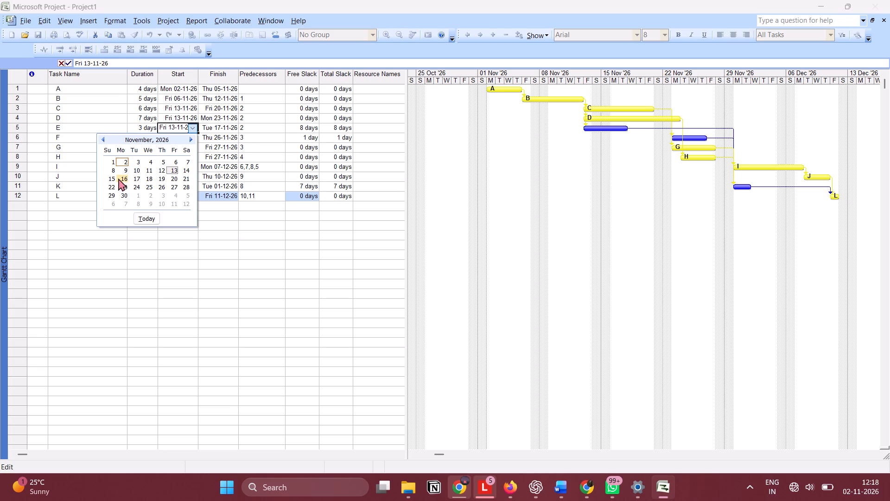
click(182, 178)
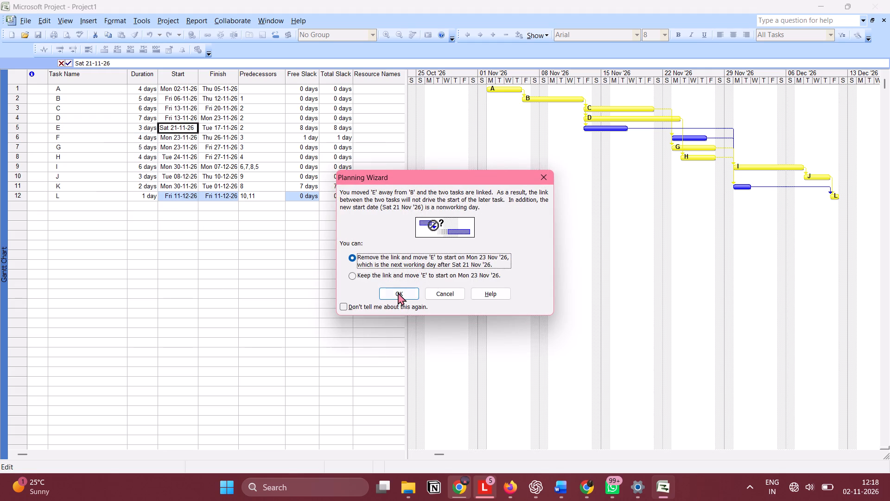
click(351, 275)
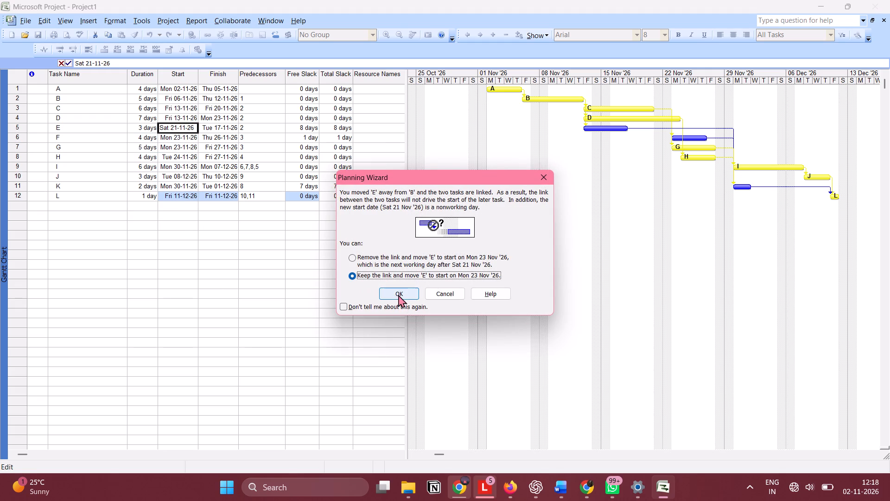
click(398, 295)
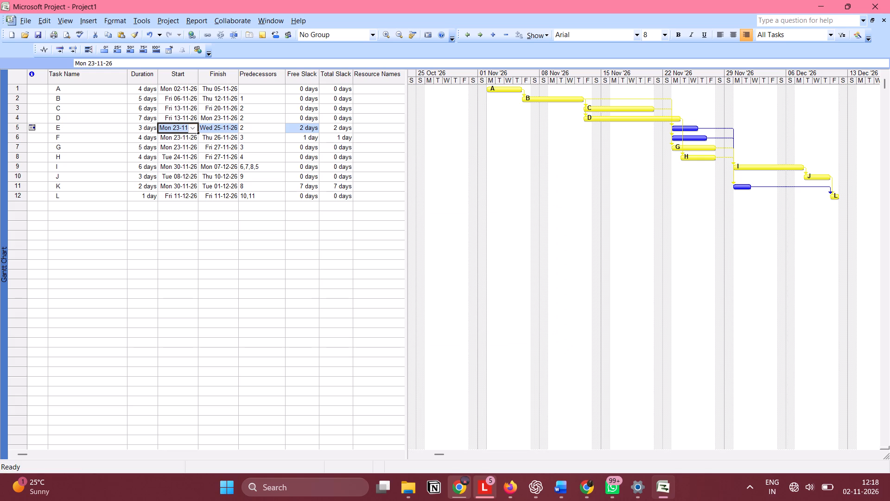
click(305, 233)
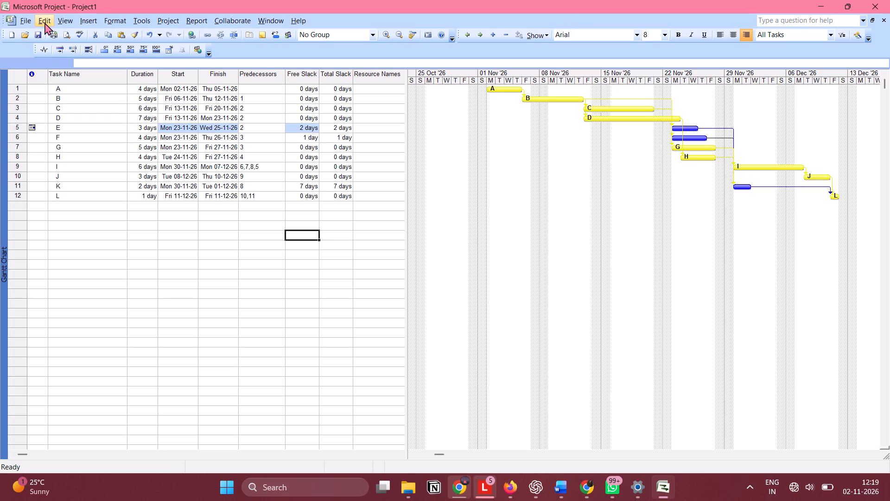
Review the project statistics again to check the overall finish and duration with task E delayed.
click(176, 21)
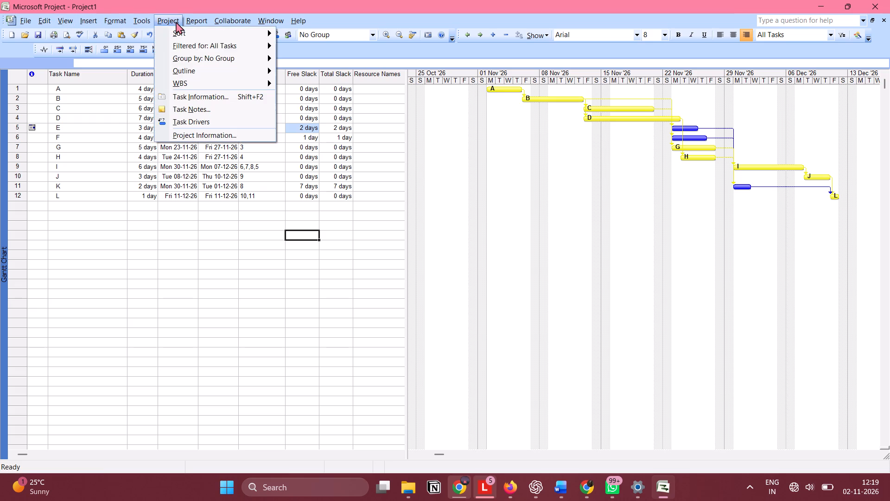
click(176, 136)
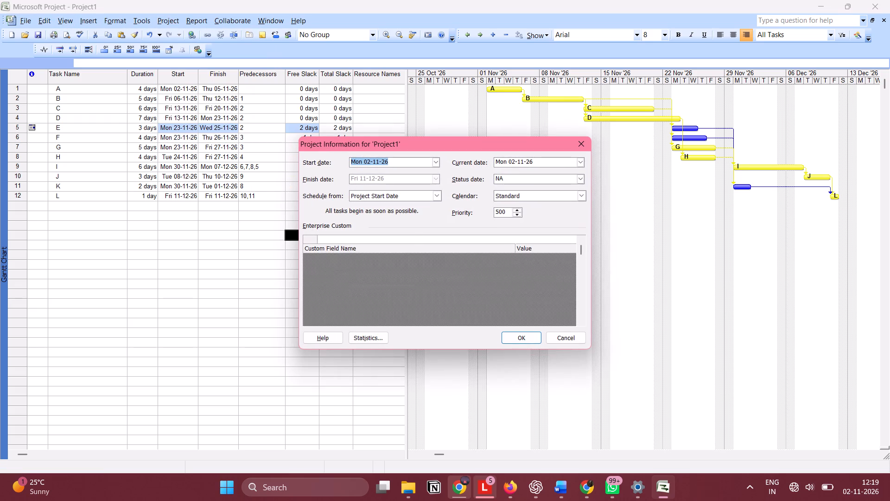
click(366, 338)
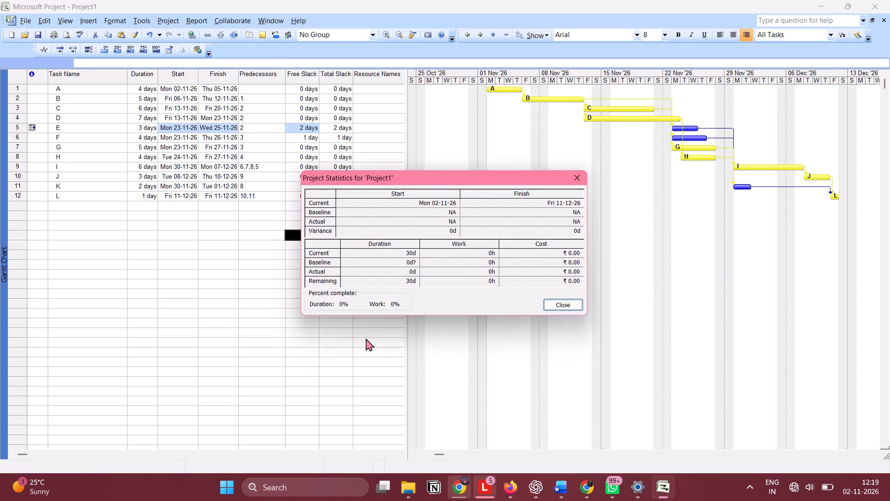
click(557, 309)
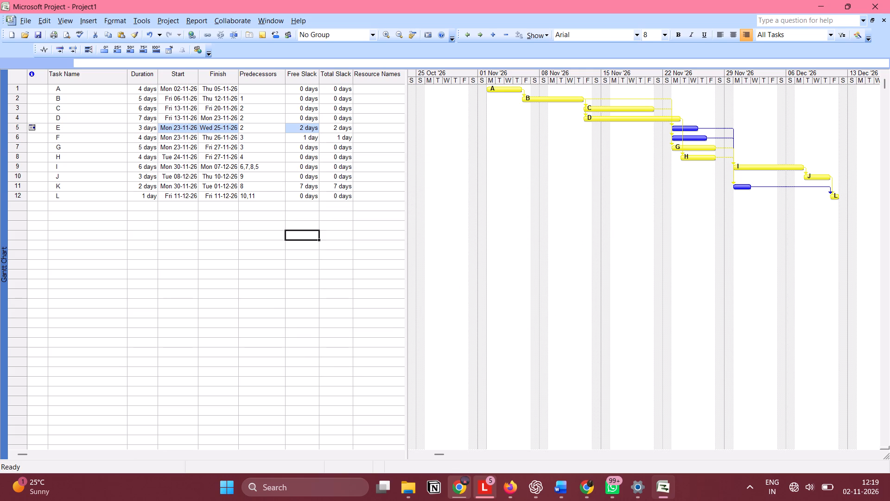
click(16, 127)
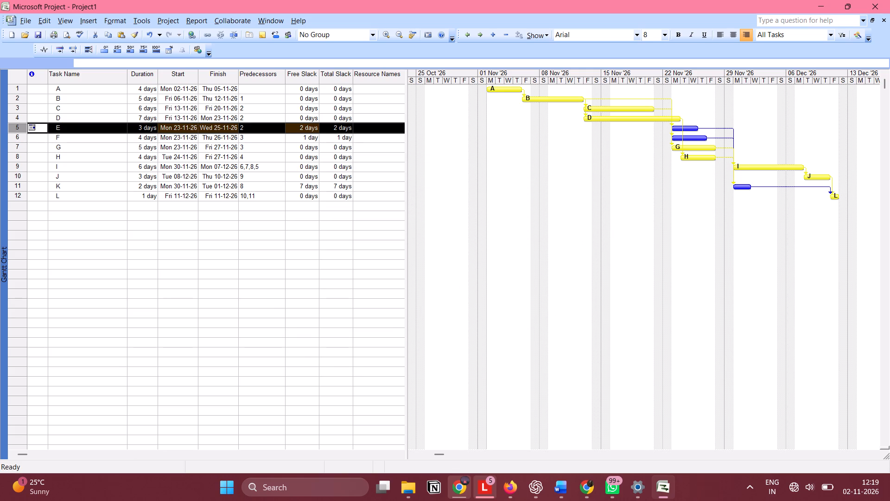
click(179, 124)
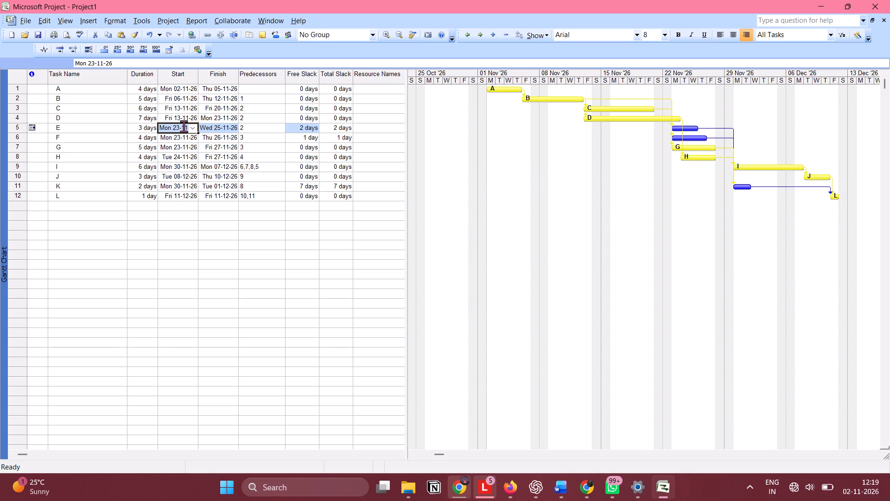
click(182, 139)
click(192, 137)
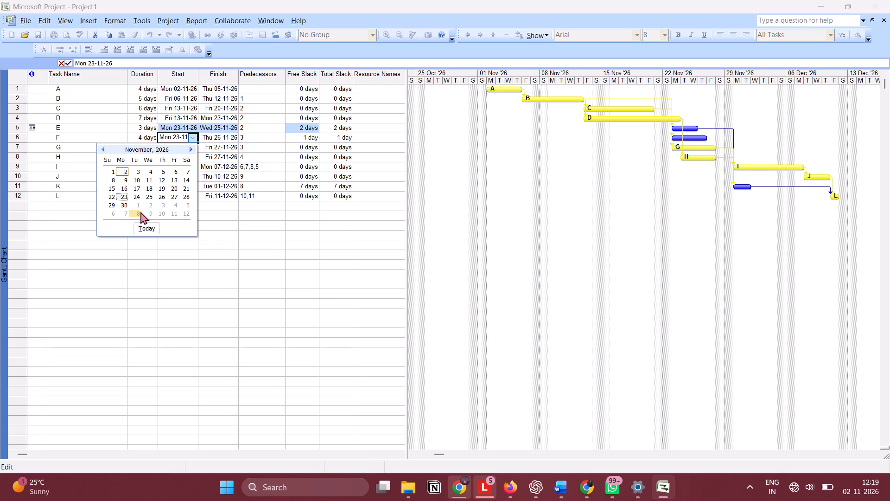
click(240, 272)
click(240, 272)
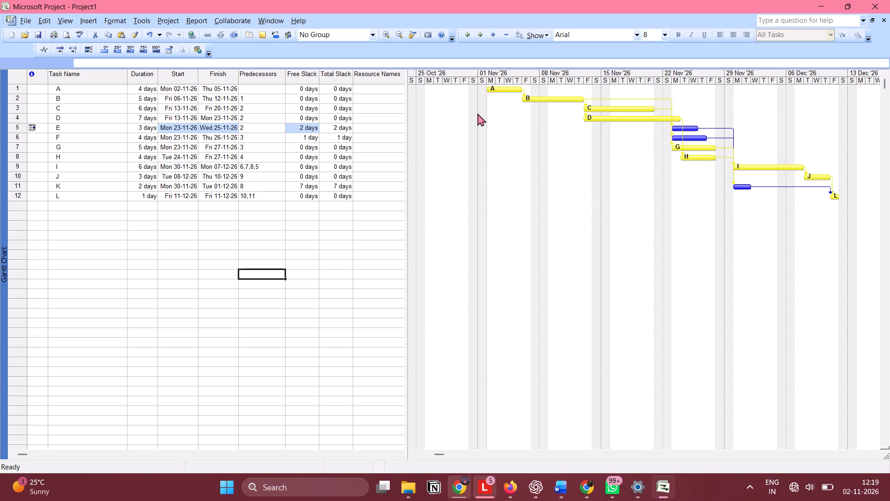
Examine the bar text settings of the Critical Task bar style, leaving them as they are.
click(121, 20)
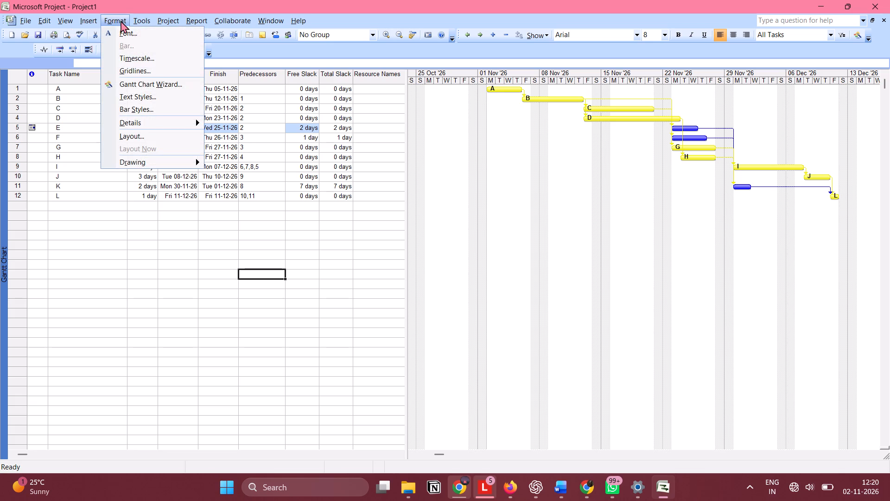
click(137, 109)
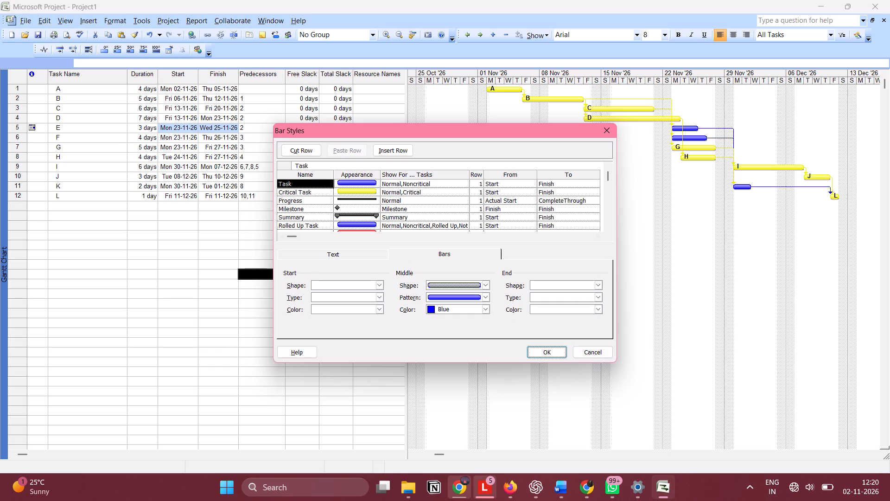
click(289, 192)
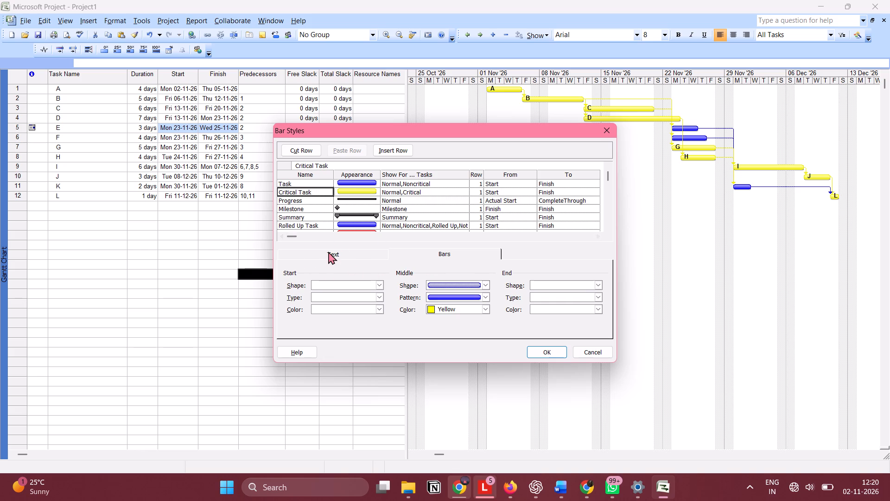
click(328, 251)
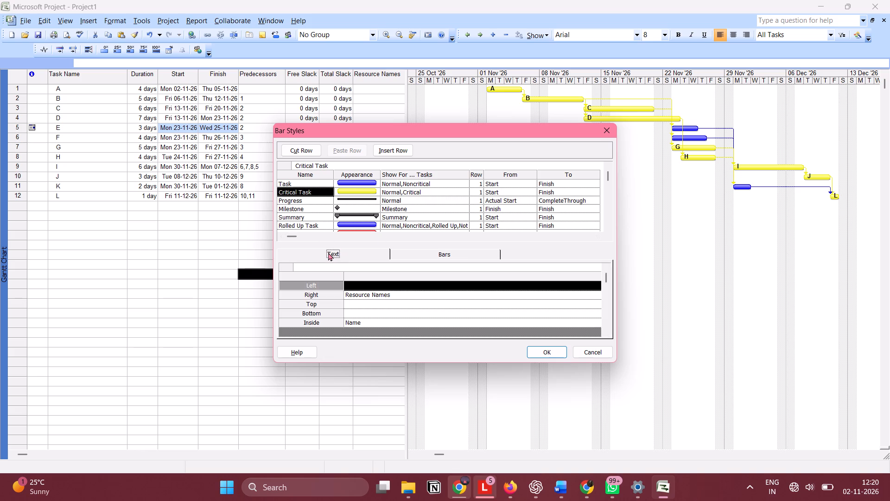
click(360, 293)
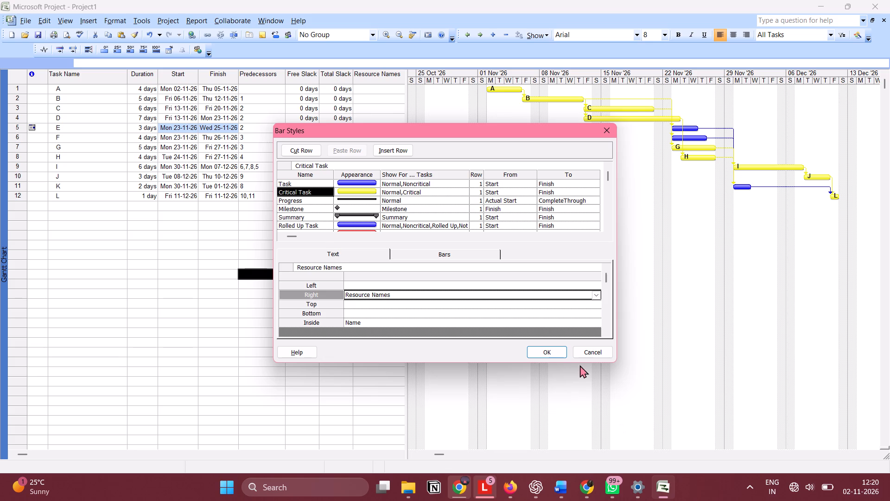
click(578, 352)
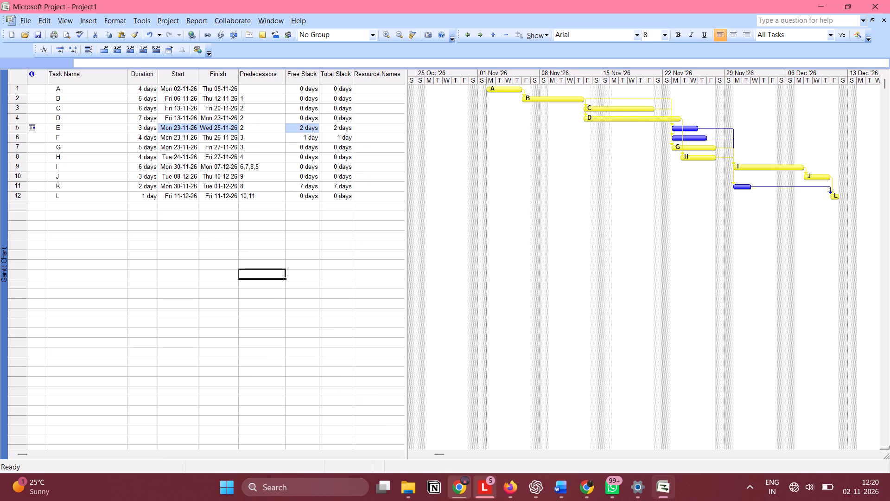
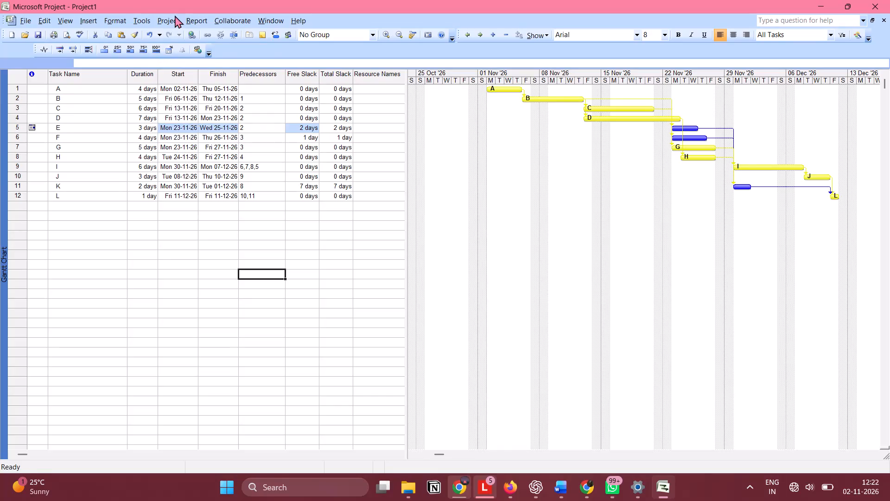
Review the project statistics for the overall start, finish and duration with task E starting on 23 Nov 2026.
click(175, 15)
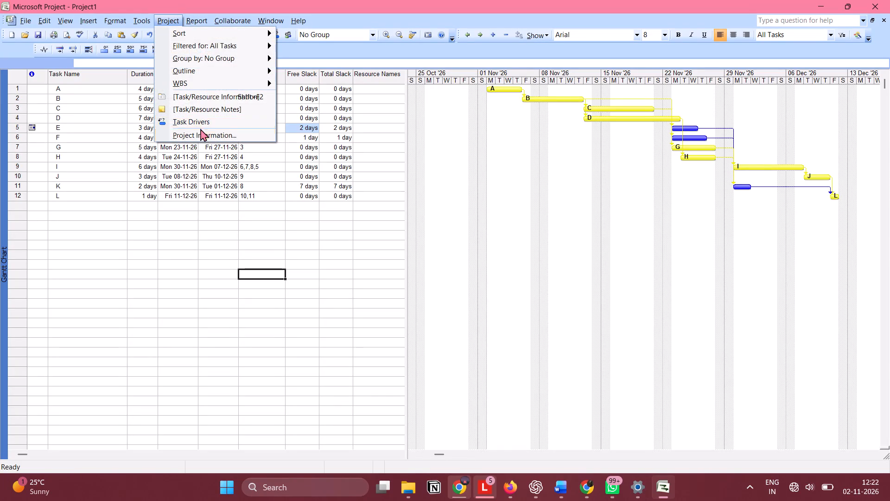
click(200, 130)
click(367, 339)
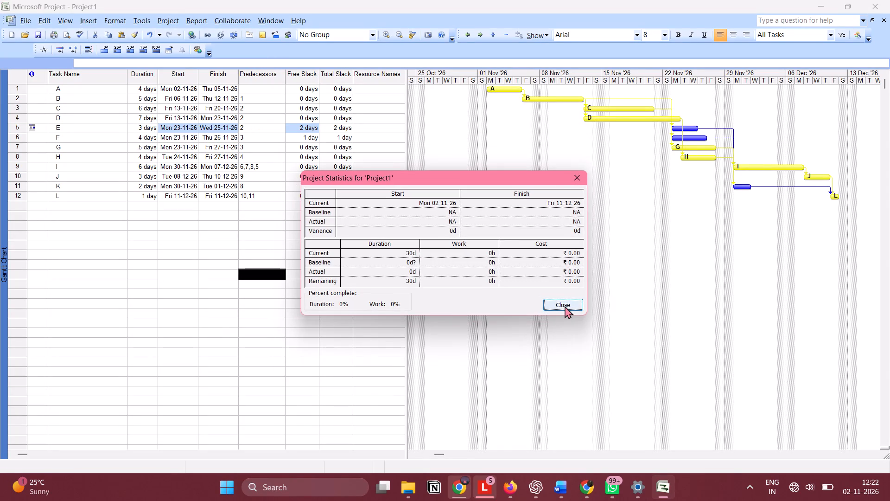
click(565, 306)
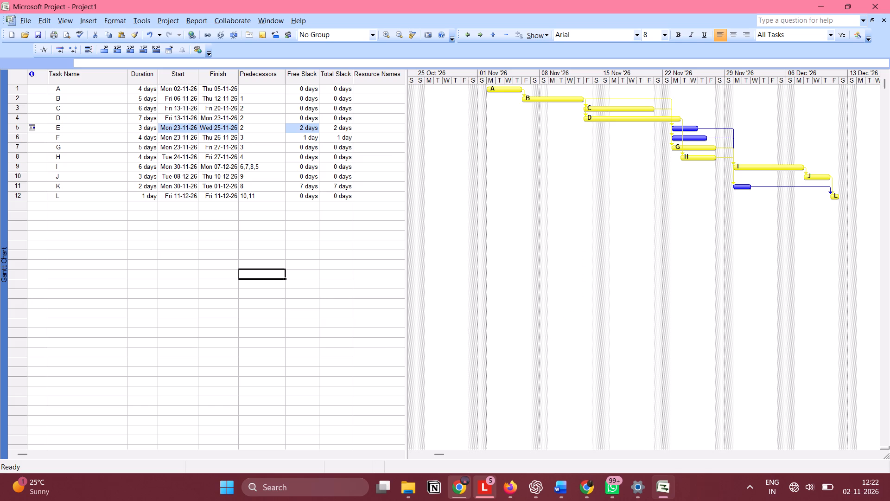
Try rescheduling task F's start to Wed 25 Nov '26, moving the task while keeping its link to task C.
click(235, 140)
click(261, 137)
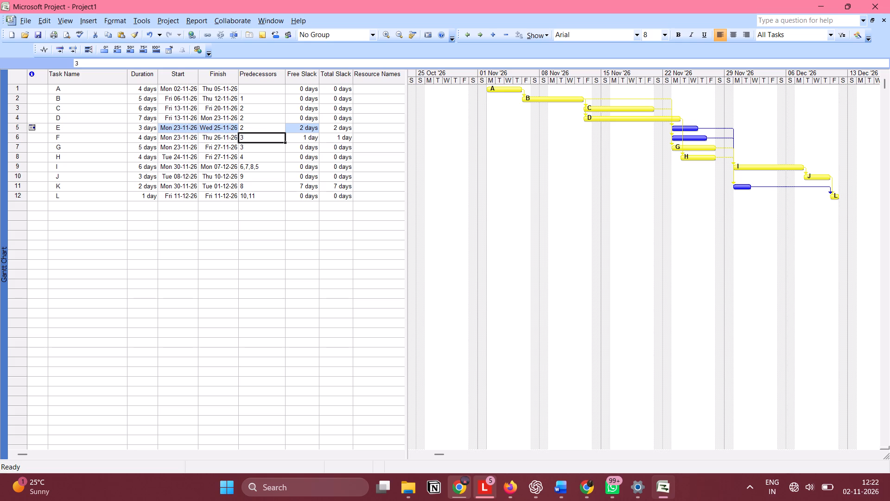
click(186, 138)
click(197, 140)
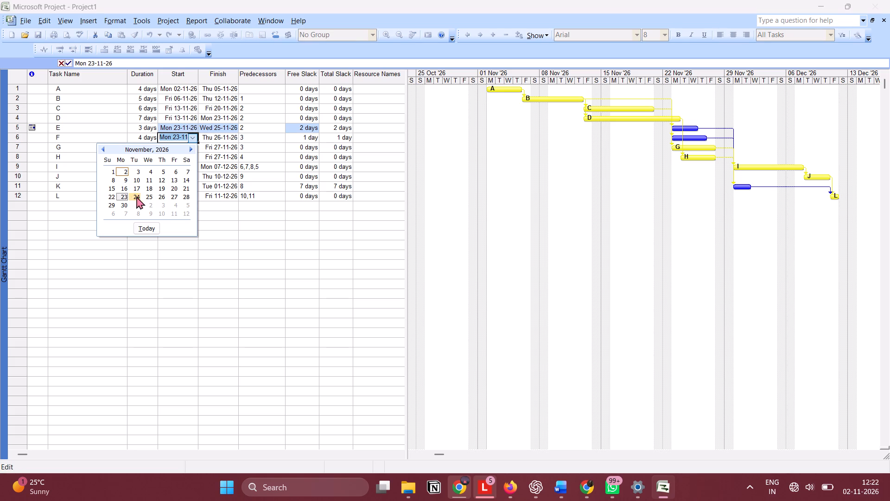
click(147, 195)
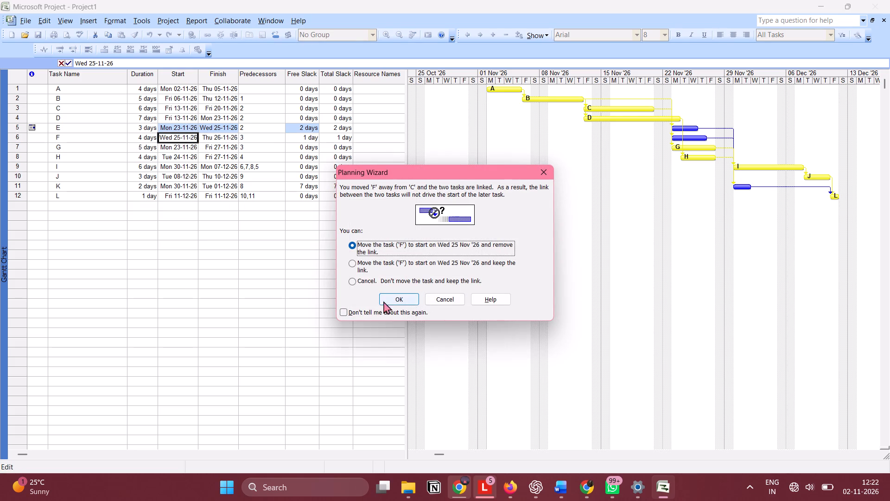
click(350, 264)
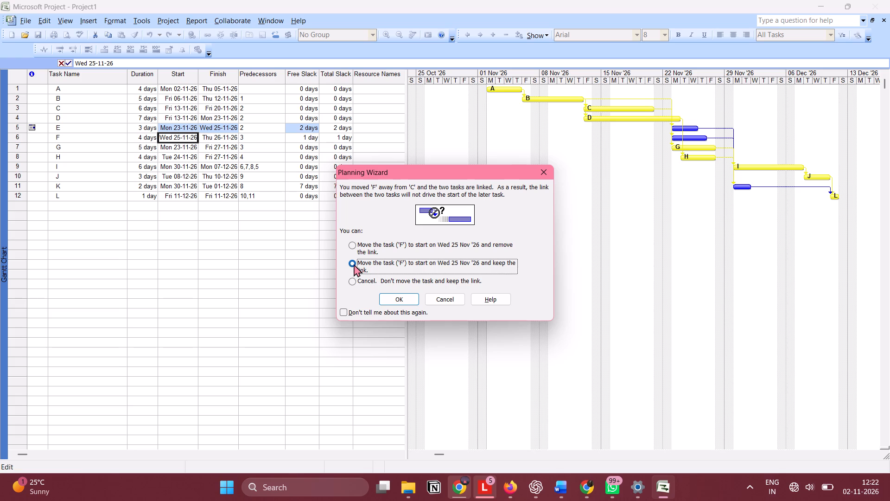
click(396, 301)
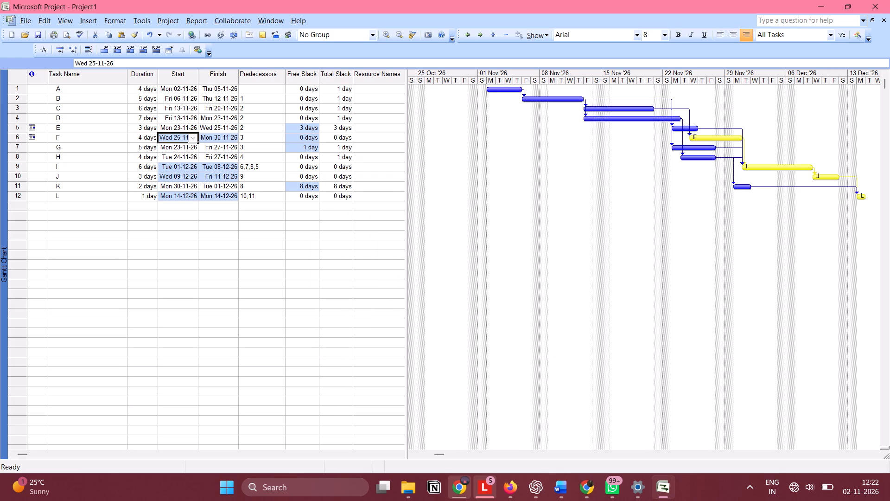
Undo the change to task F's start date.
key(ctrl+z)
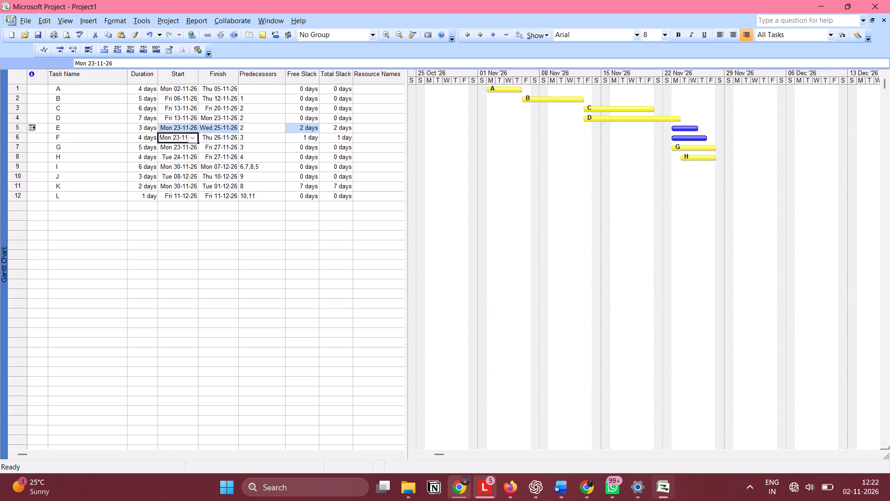
Reschedule task F to start on Wed 25 Nov '26, keeping its link to task C.
click(194, 139)
click(148, 199)
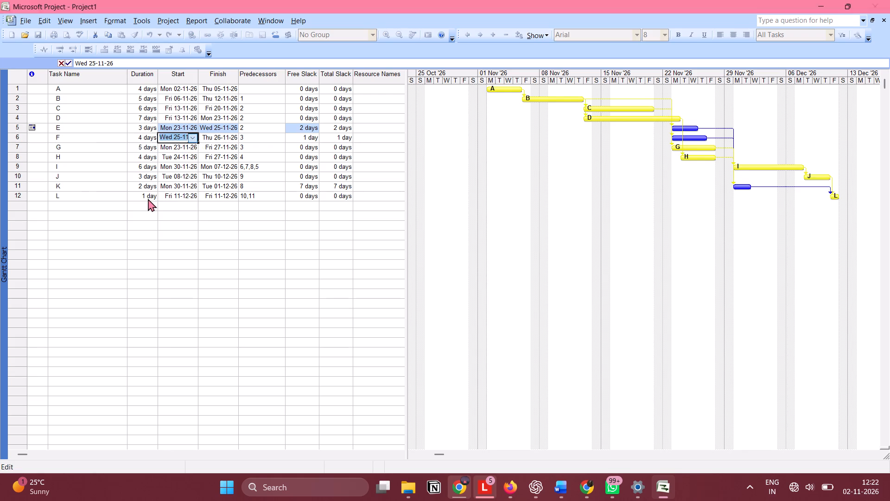
click(354, 262)
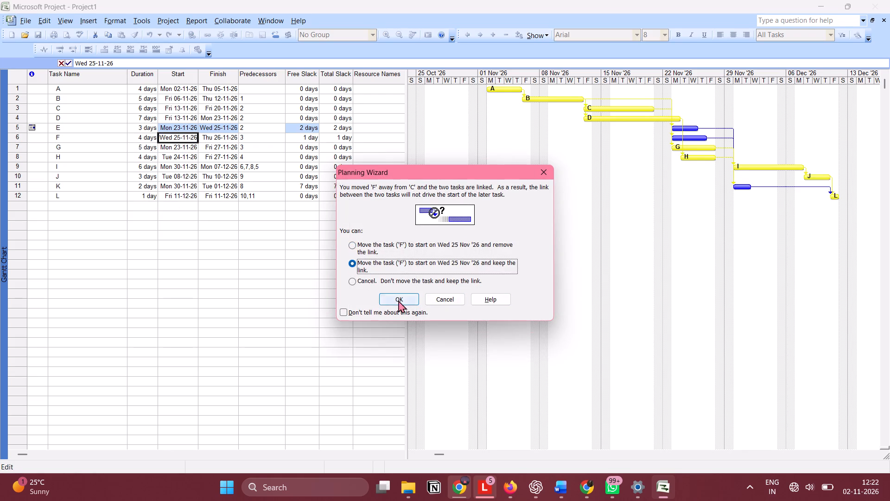
click(398, 300)
click(398, 300)
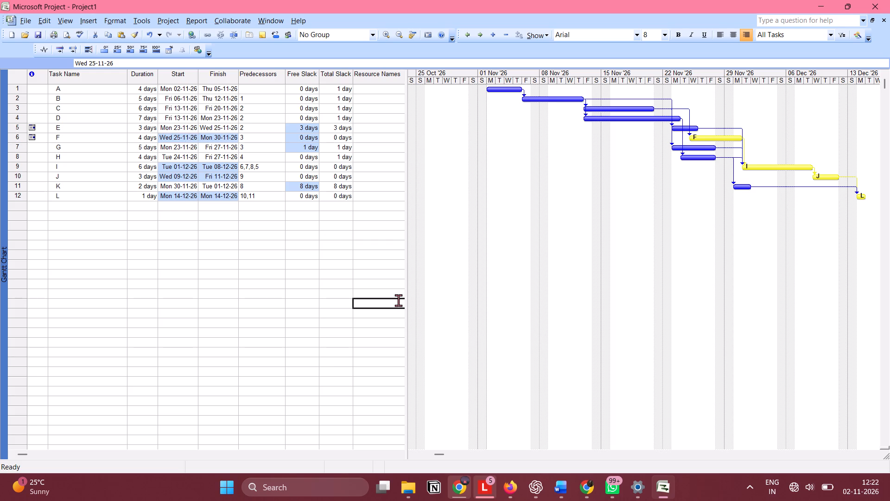
Review the project statistics to check the overall finish and duration with task F delayed.
click(167, 24)
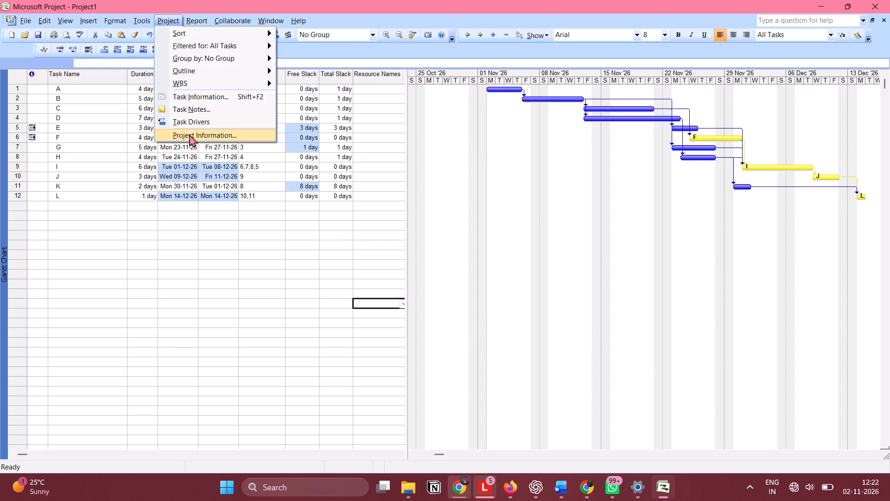
click(189, 134)
click(365, 337)
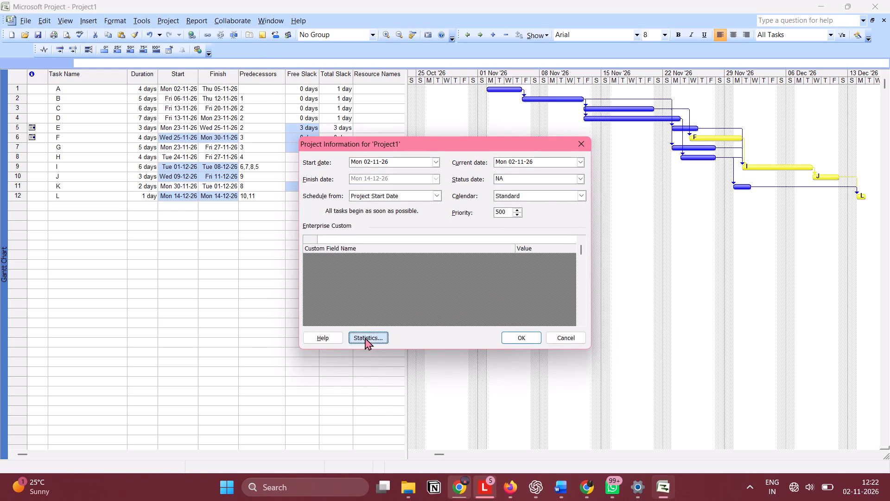
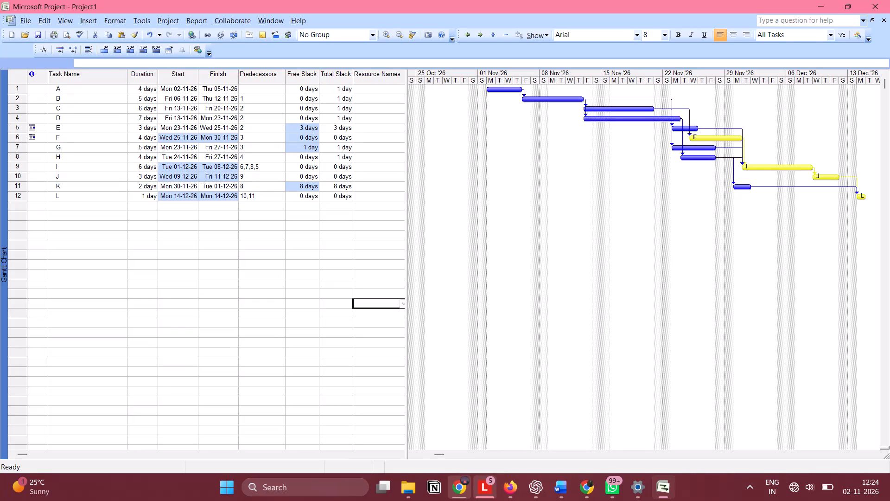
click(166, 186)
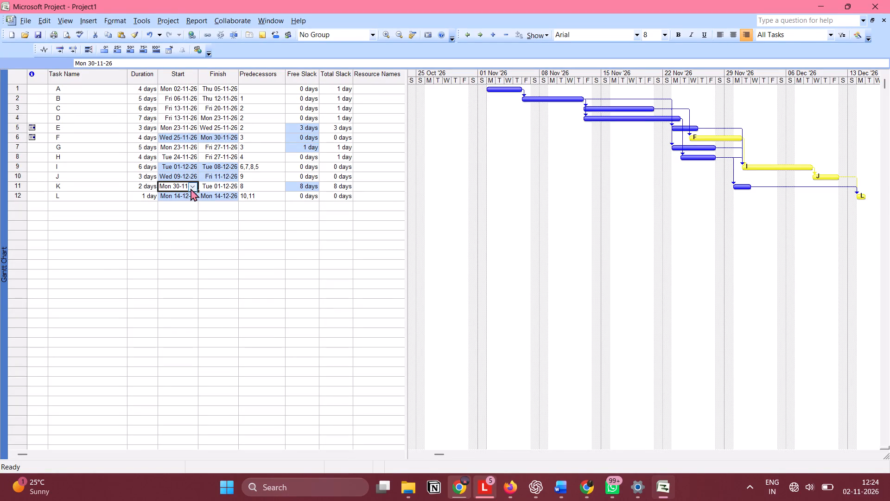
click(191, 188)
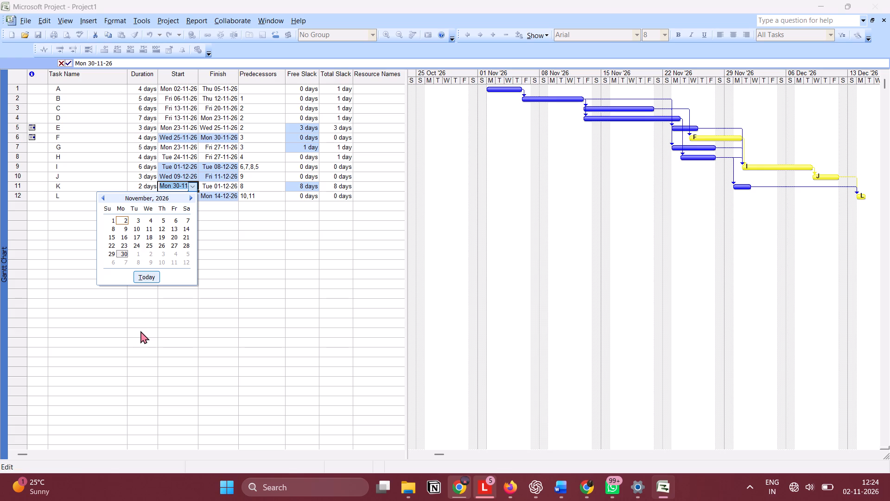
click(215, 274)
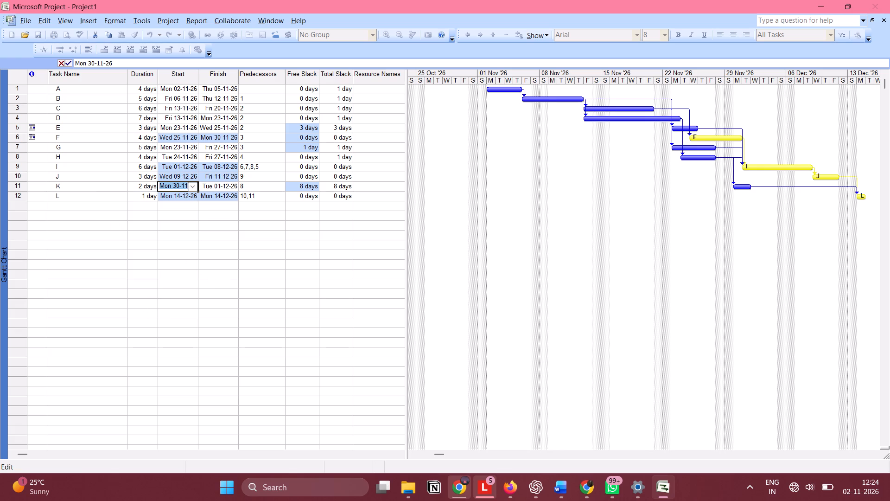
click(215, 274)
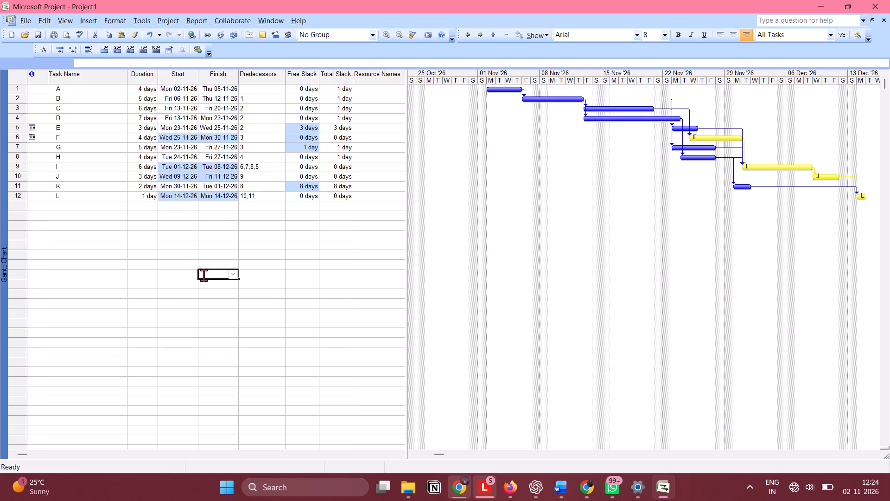
Undo the rescheduling of task F's start date.
key(ctrl+z)
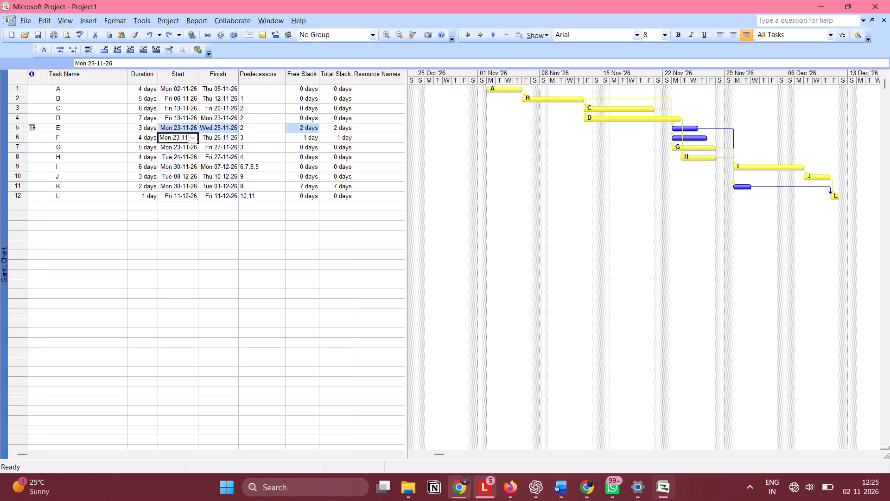
Open the calendar for task F's start date.
click(195, 139)
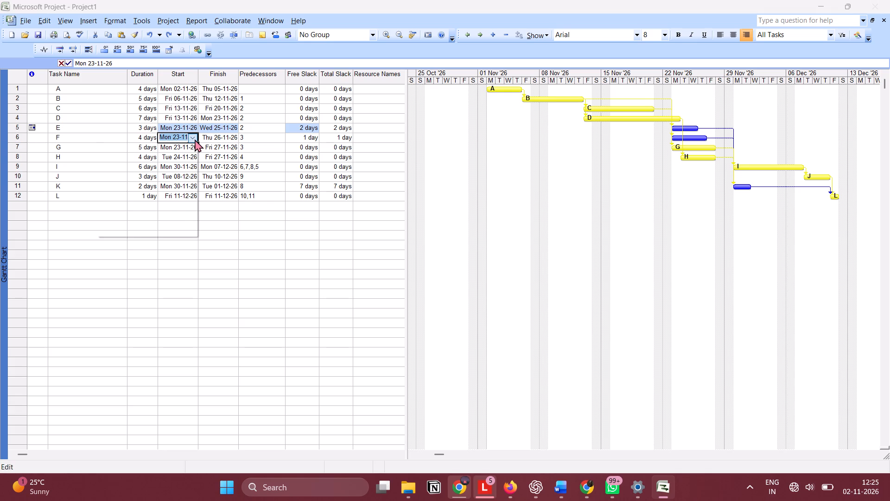
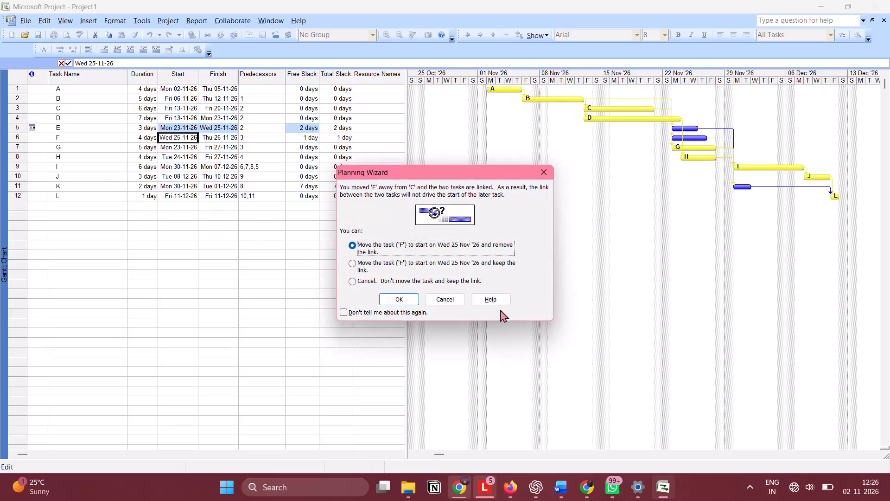
Move task F to start on Wed 25 Nov '26 while keeping its link to task C.
click(346, 262)
click(352, 265)
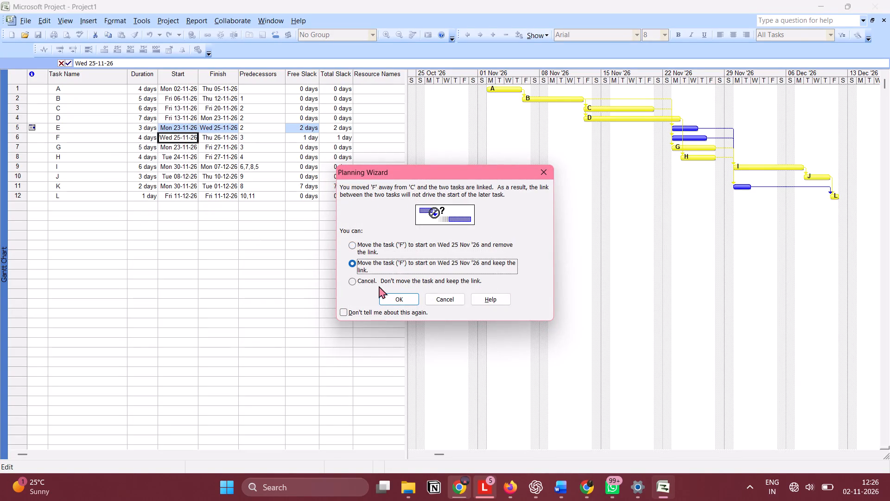
click(391, 298)
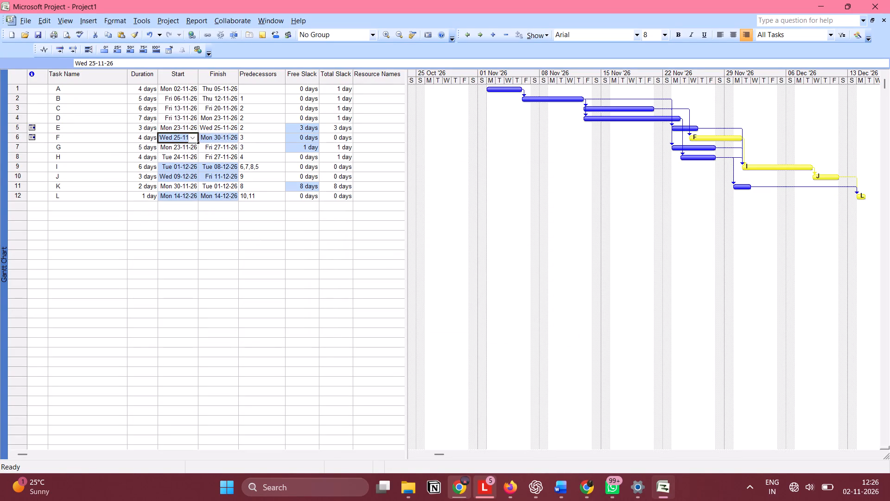
Reschedule task K to start on Wed 09 Dec '26, keeping its link to task H.
click(182, 186)
click(193, 188)
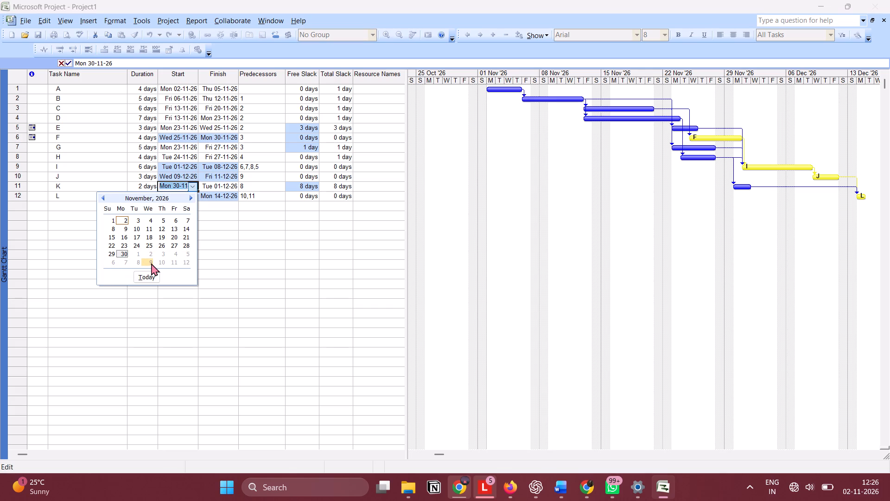
click(191, 198)
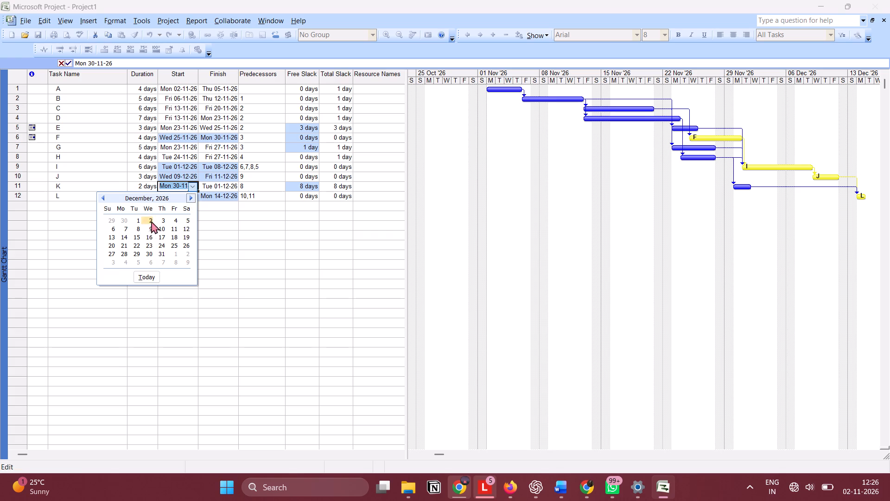
click(149, 230)
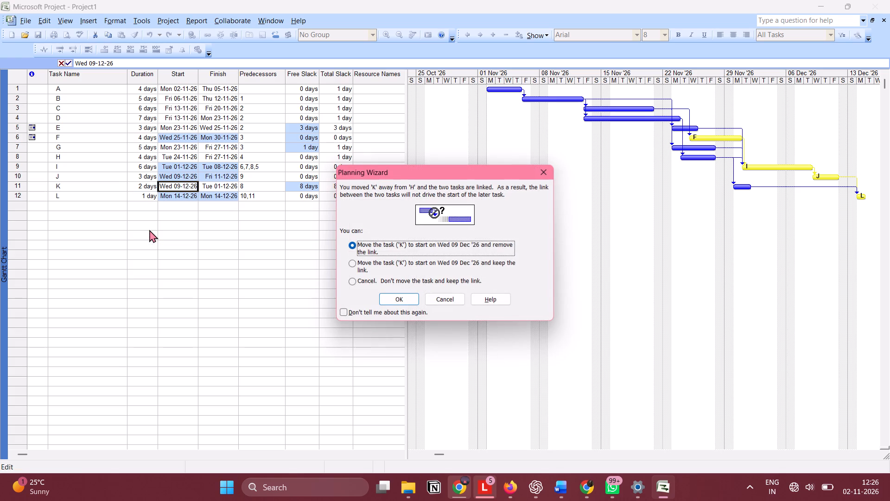
click(354, 264)
click(389, 301)
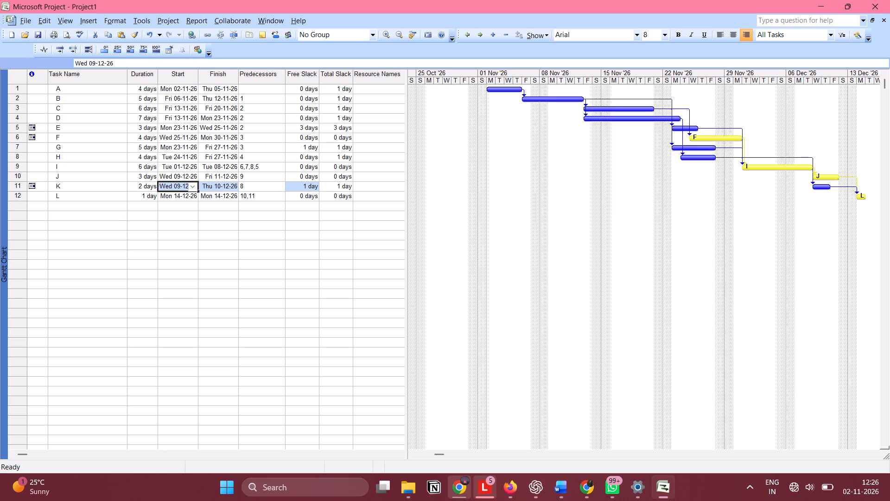
Check the project statistics for the overall finish date and duration.
click(163, 21)
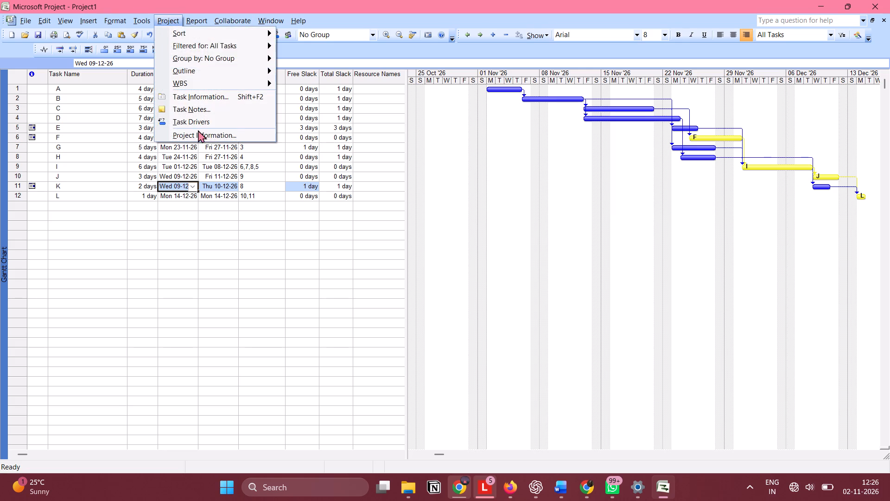
click(203, 135)
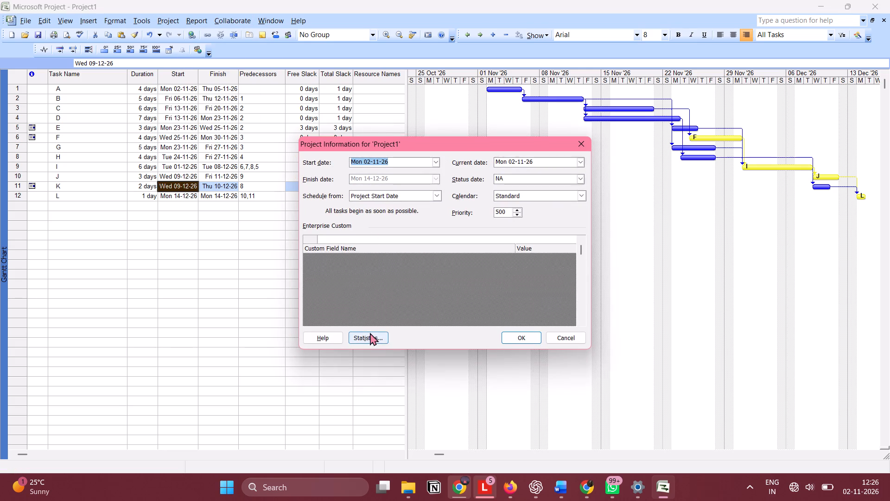
click(370, 333)
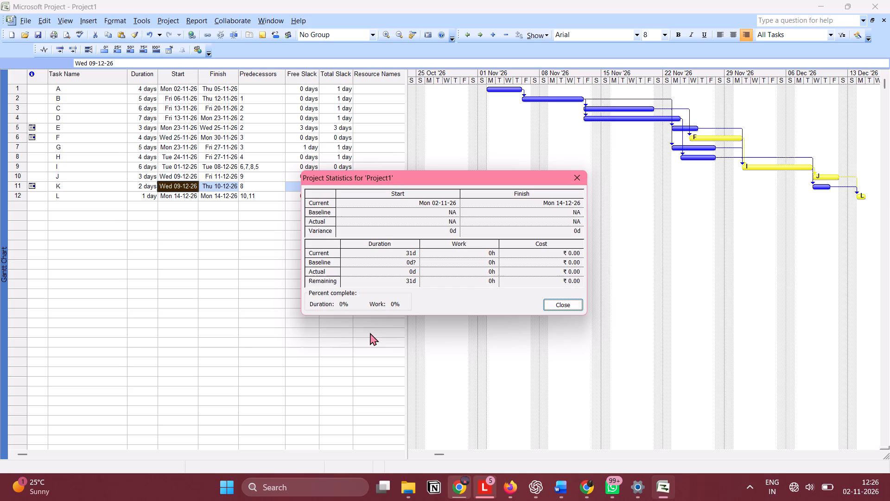
click(573, 306)
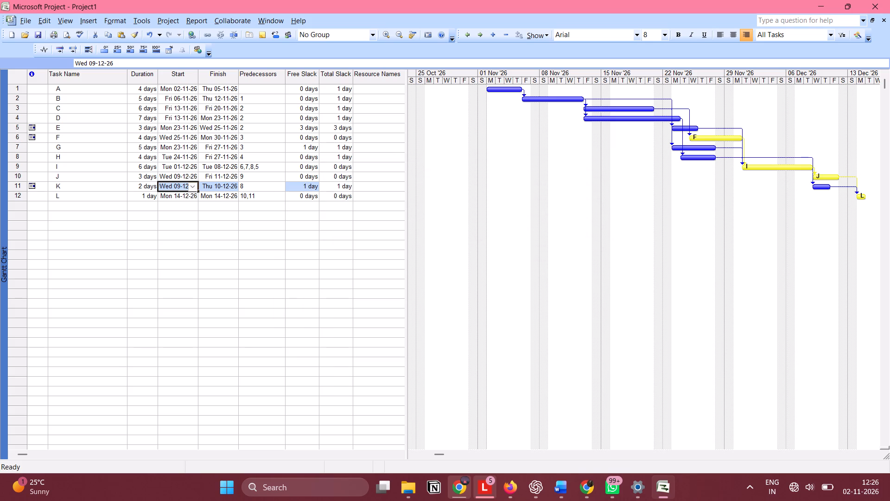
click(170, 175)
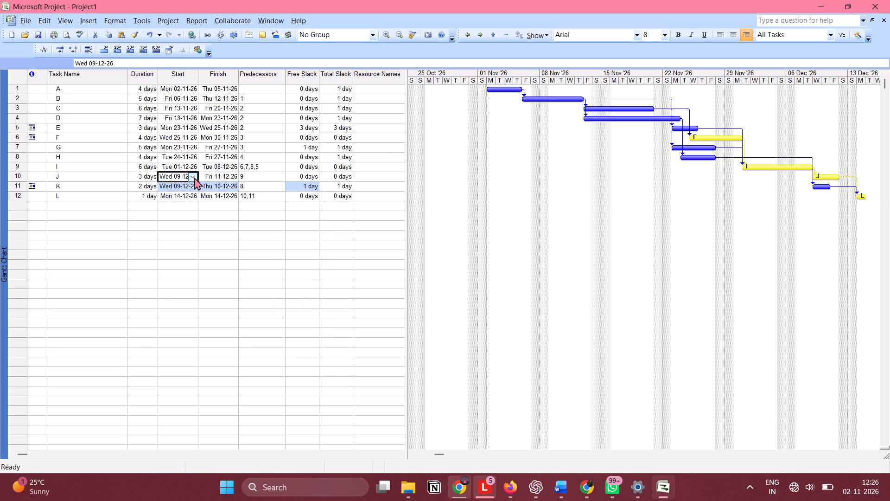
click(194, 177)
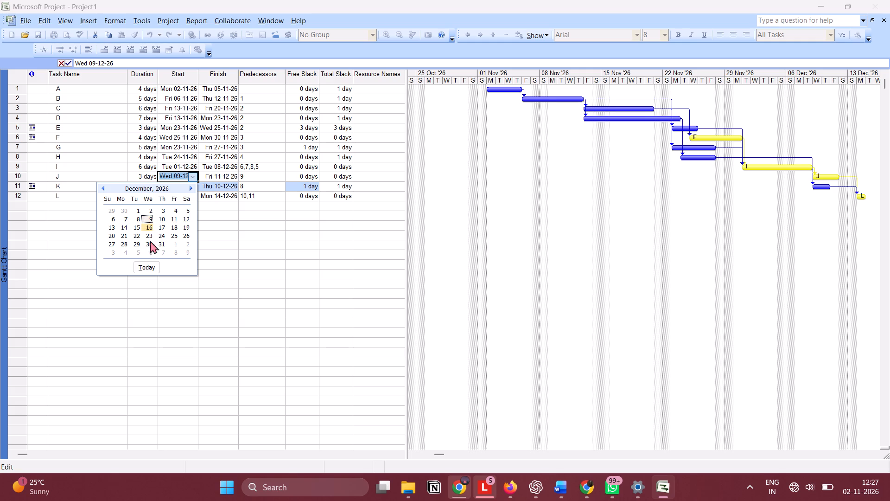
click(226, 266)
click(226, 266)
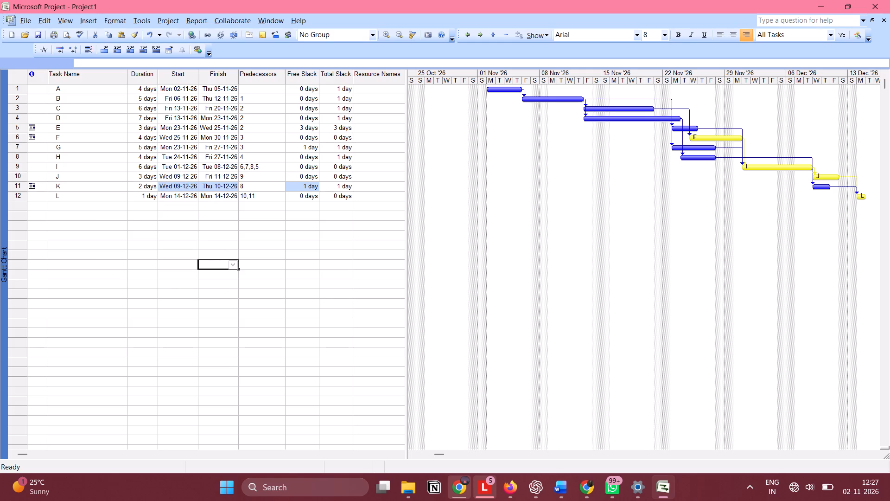
Set task J's start date to Sun 13-12-26, keeping the link to task I and moving it to Mon 14 Dec '26.
click(181, 178)
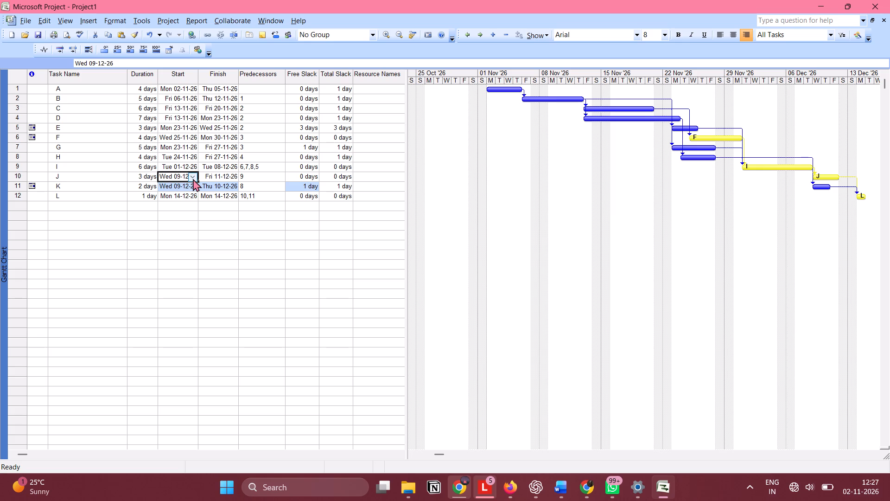
click(193, 179)
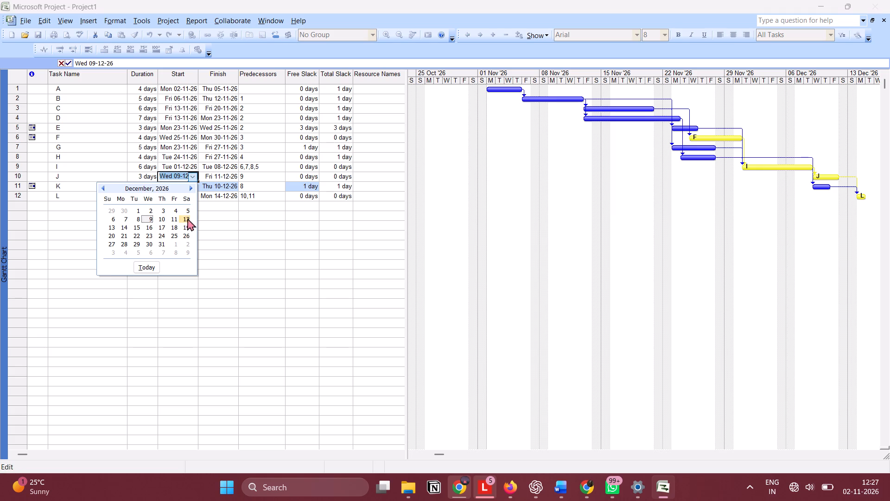
click(111, 229)
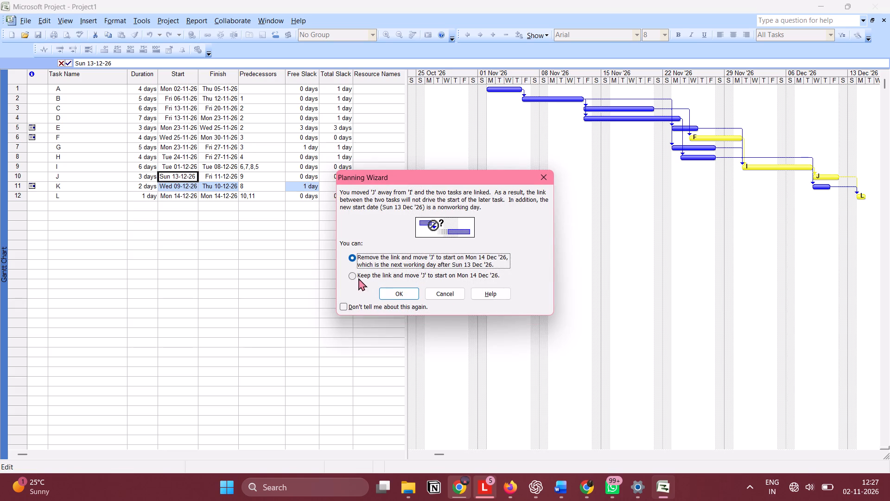
click(350, 276)
click(390, 298)
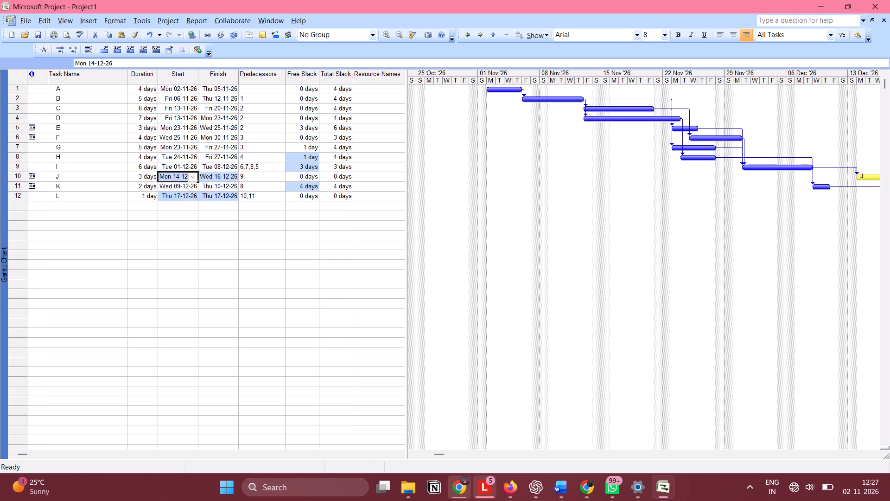
Examine the end of the Gantt chart and the project statistics for the overall finish date and duration.
triple_click(876, 453)
double_click(876, 453)
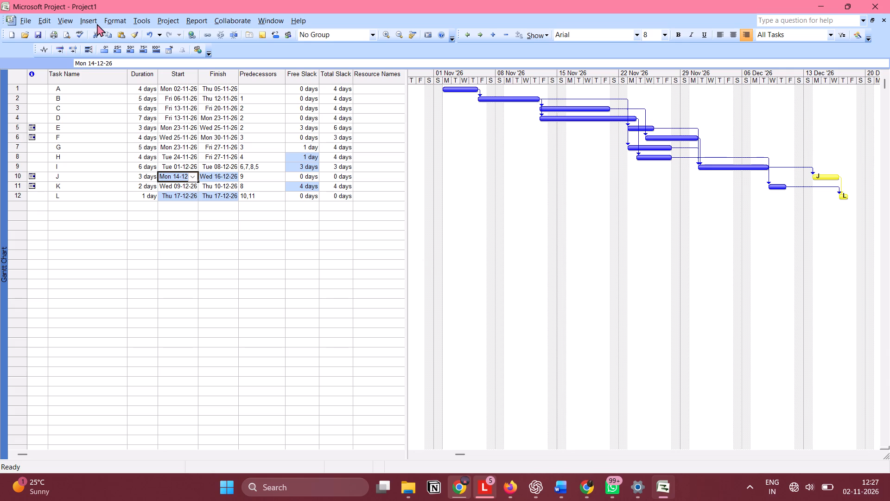
click(163, 23)
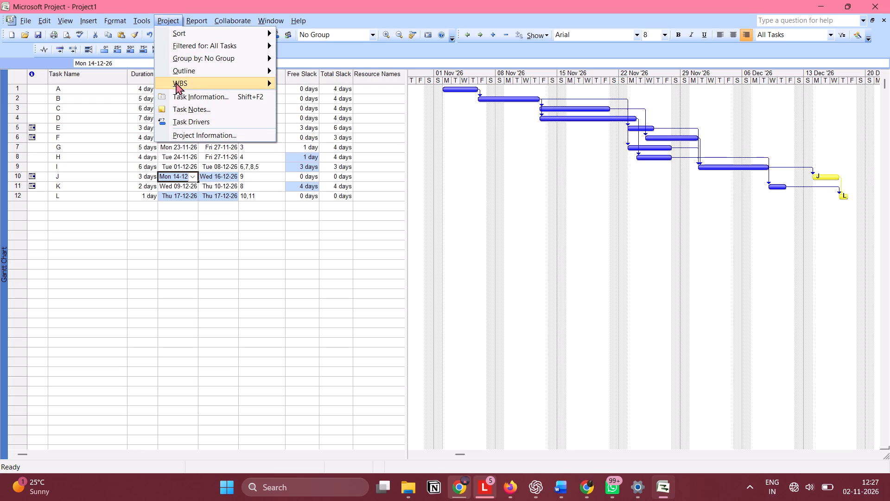
click(191, 134)
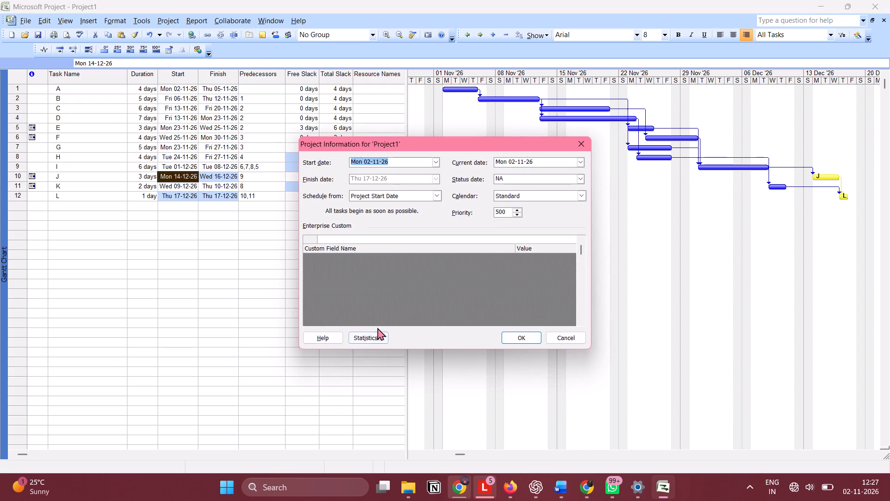
click(375, 337)
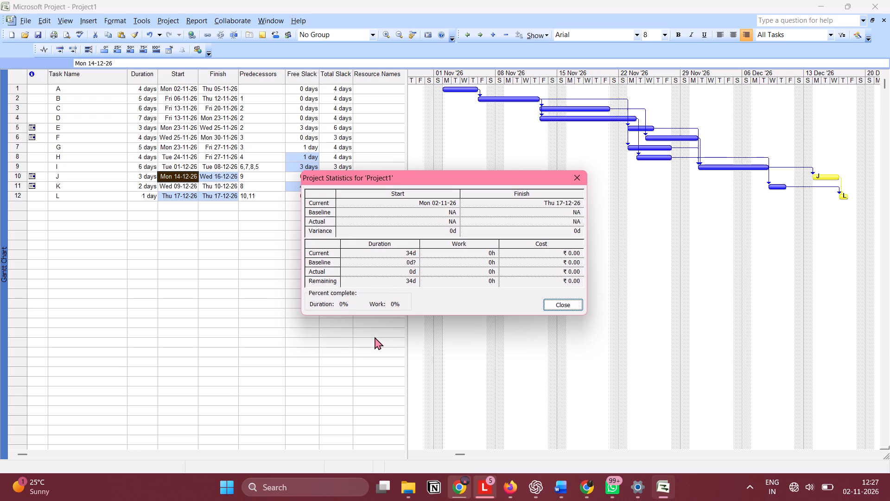
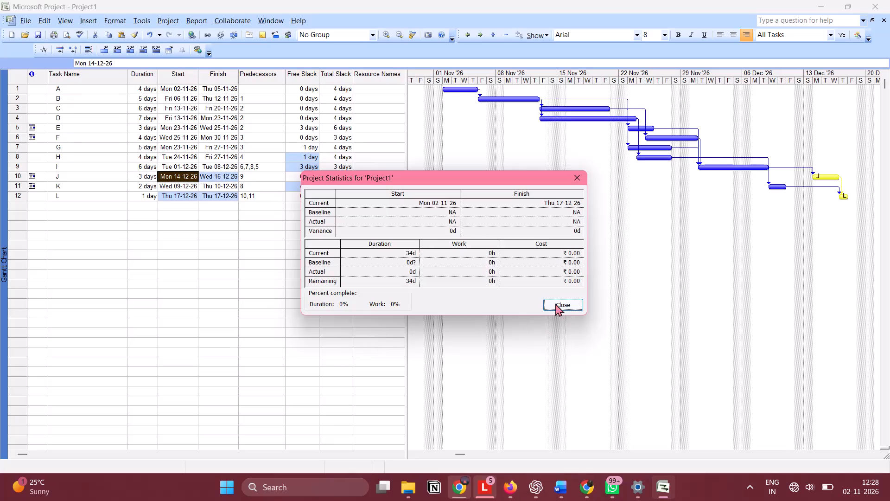
Close the project statistics and return to the Gantt chart.
click(555, 303)
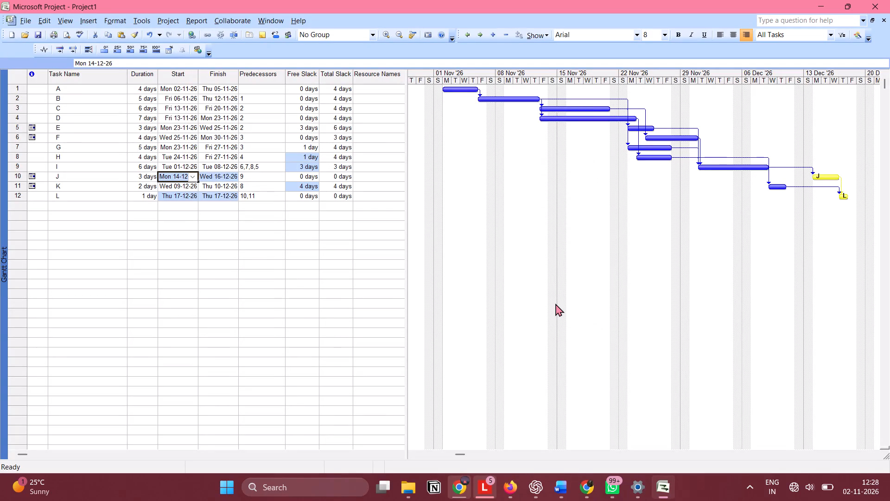
scroll(555, 303, left, 2)
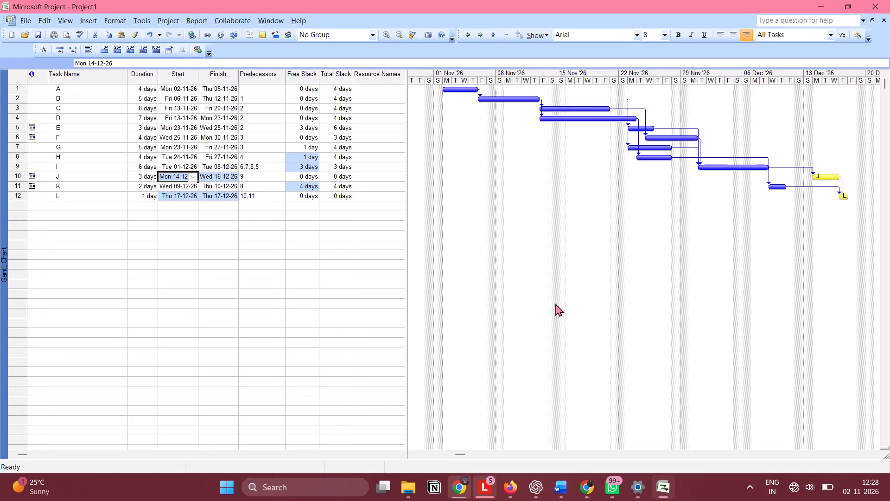
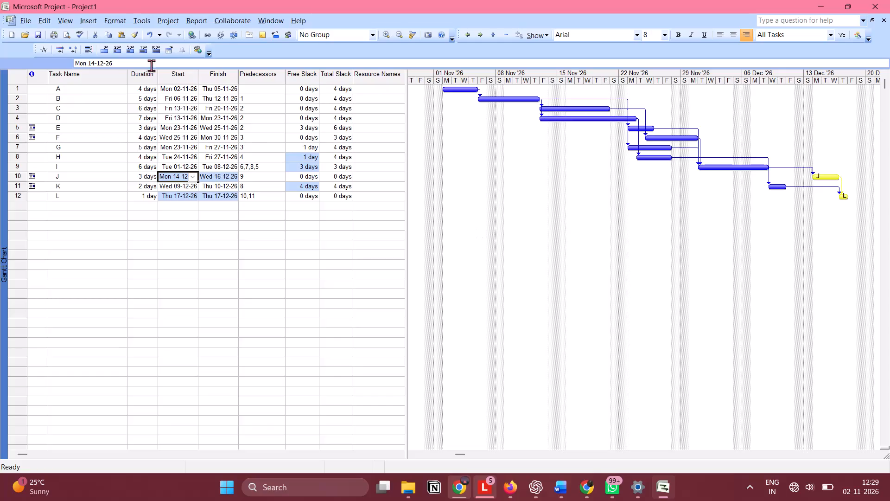
Open the bar styles settings for the Gantt chart.
click(107, 26)
click(142, 109)
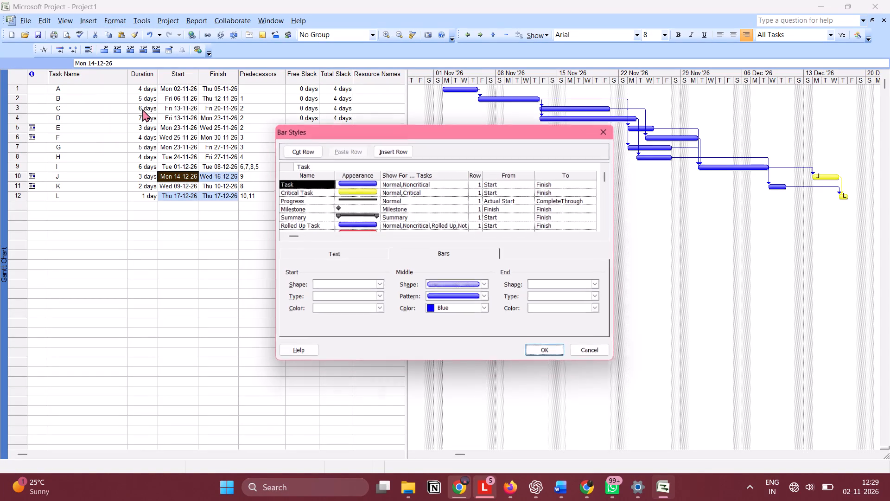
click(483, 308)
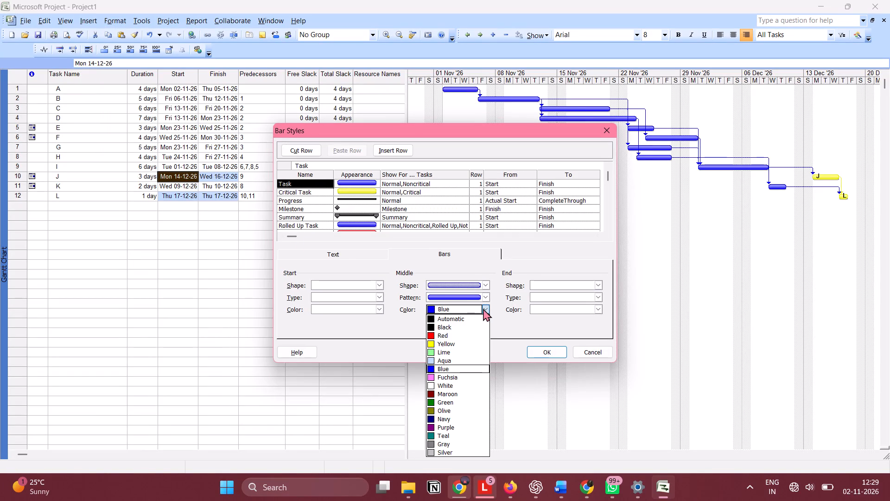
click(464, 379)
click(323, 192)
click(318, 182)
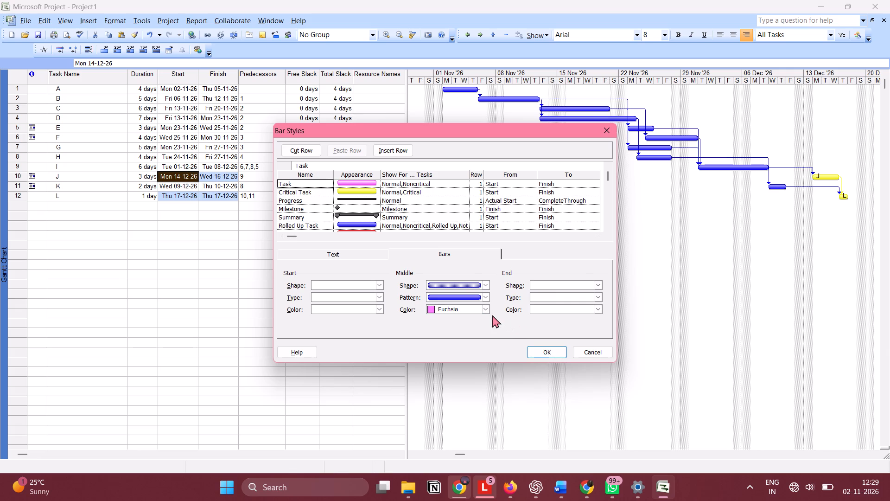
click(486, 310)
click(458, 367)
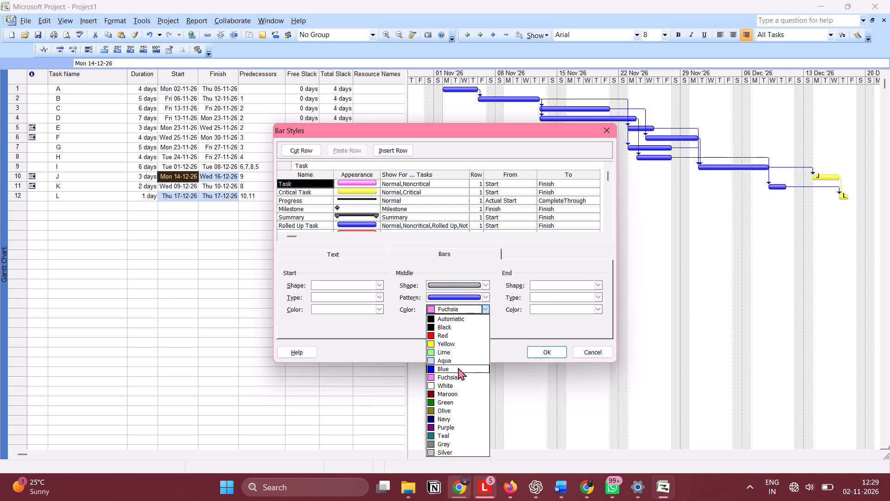
Set the middle bar colour of the Critical Task style to Fuchsia and apply it to the Gantt chart.
click(307, 194)
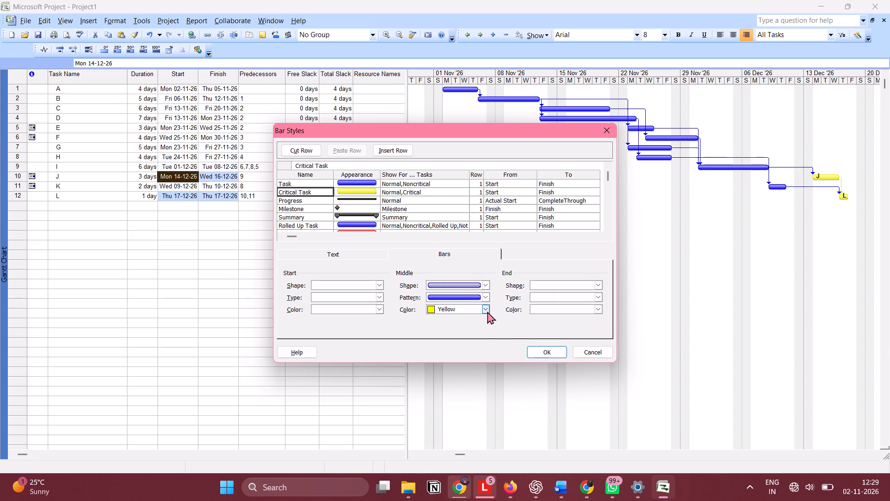
click(487, 311)
click(439, 376)
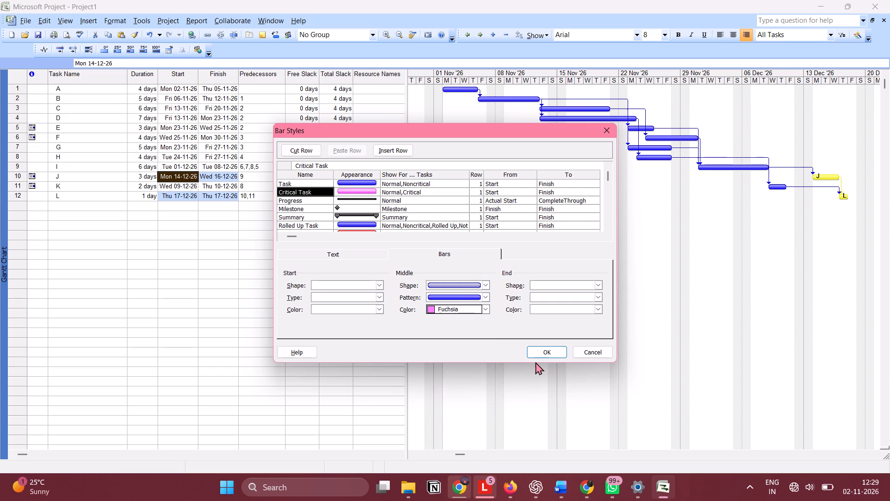
click(545, 354)
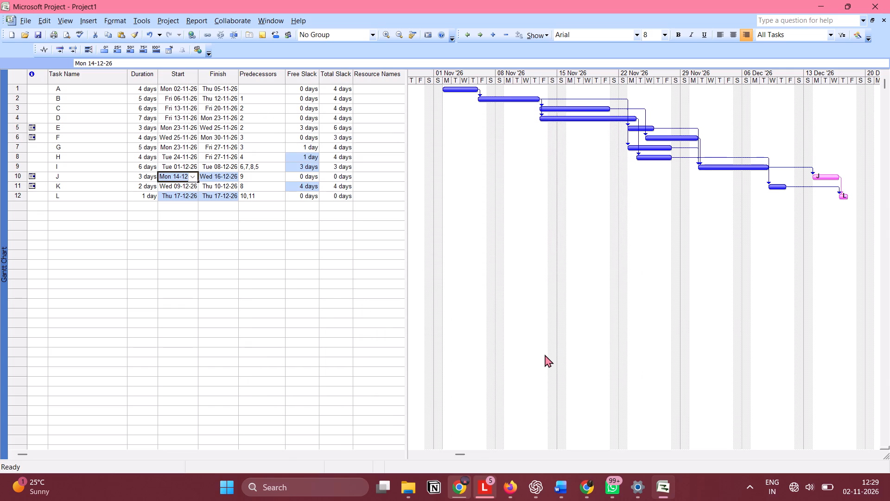
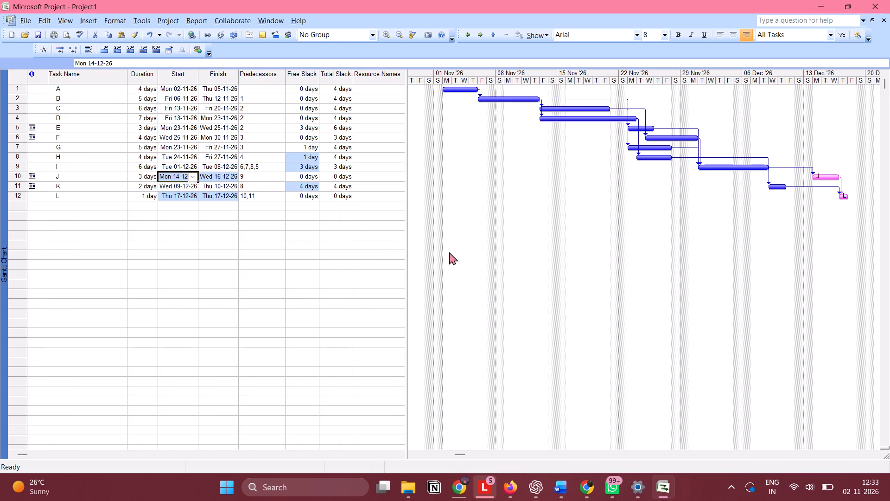
right_click(377, 81)
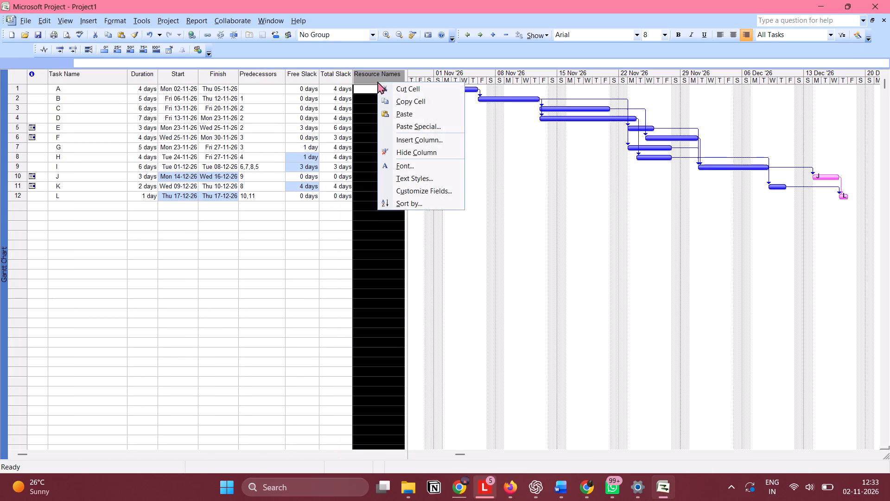
click(413, 144)
click(527, 210)
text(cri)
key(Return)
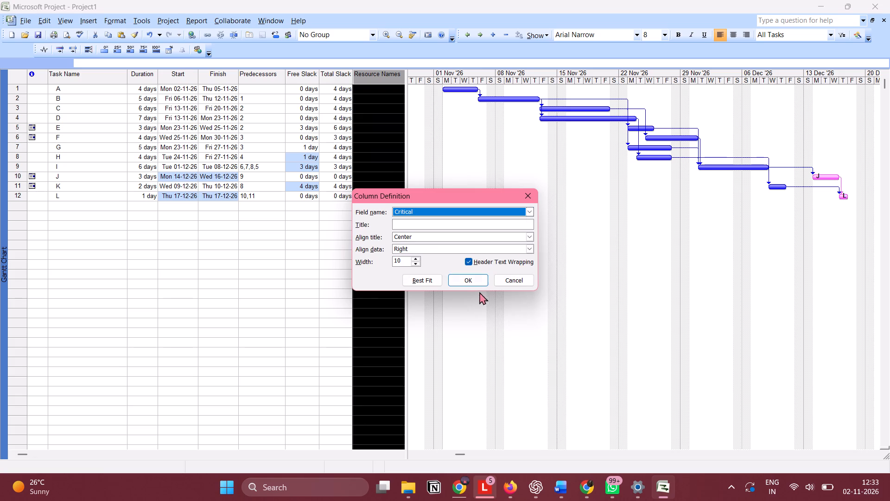
Confirm the Critical column definition to add it before the Resource Names column in the task table.
click(470, 281)
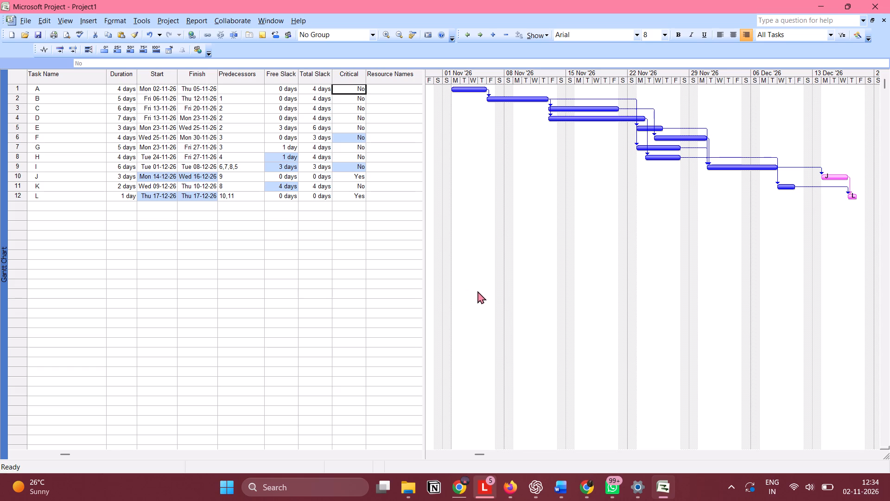
Turn off the computer's Wi-Fi in the Windows system settings and return to the Gantt chart.
click(806, 500)
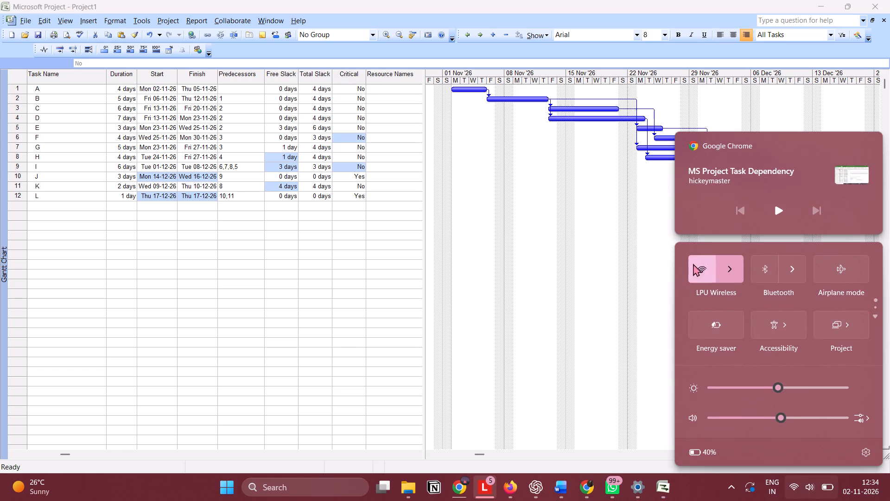
click(699, 273)
click(475, 303)
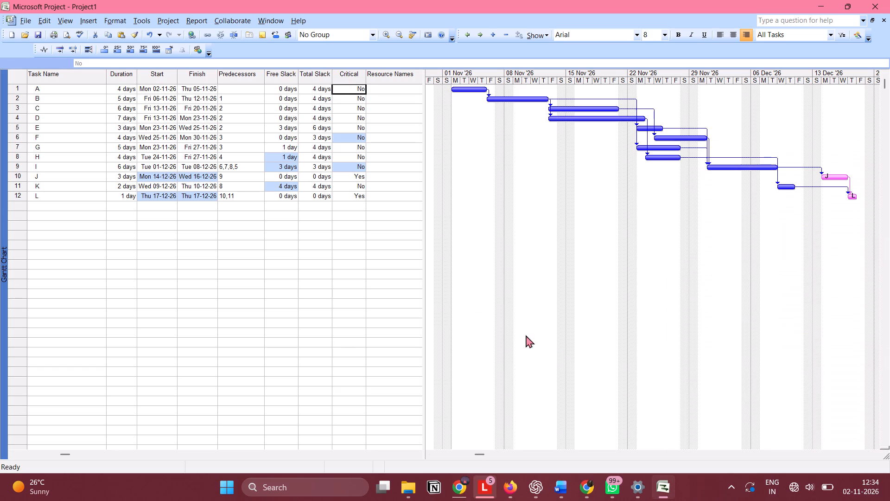
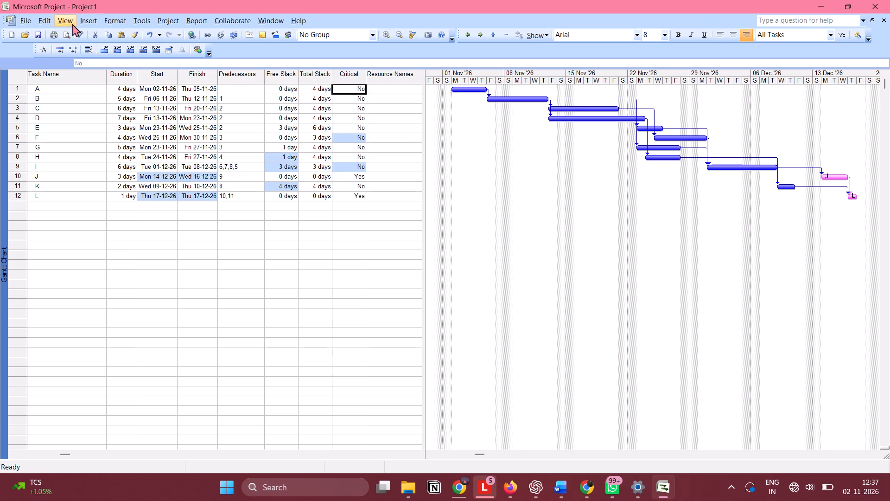
Review the project statistics for Project1, checking the overall start, finish and duration, and close them.
click(108, 22)
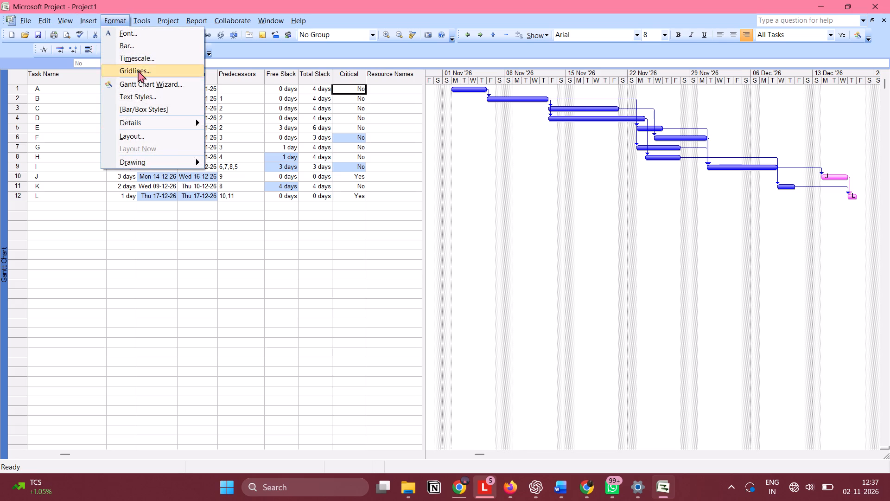
click(165, 25)
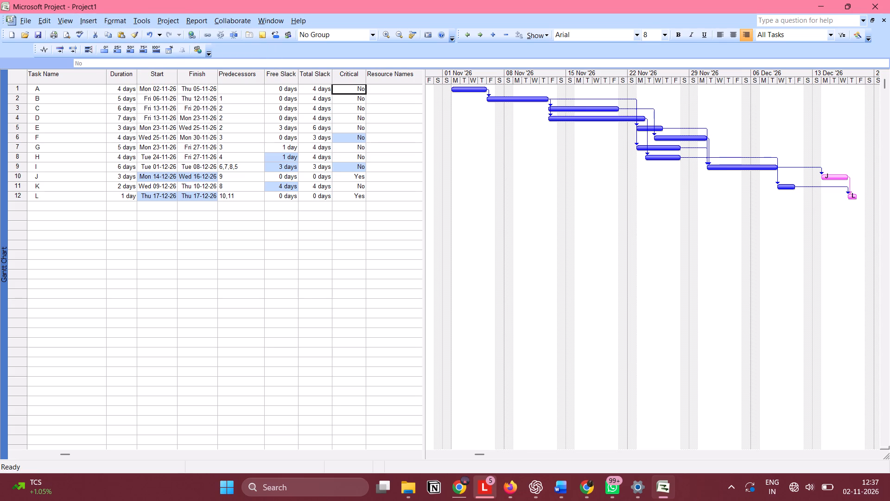
click(160, 14)
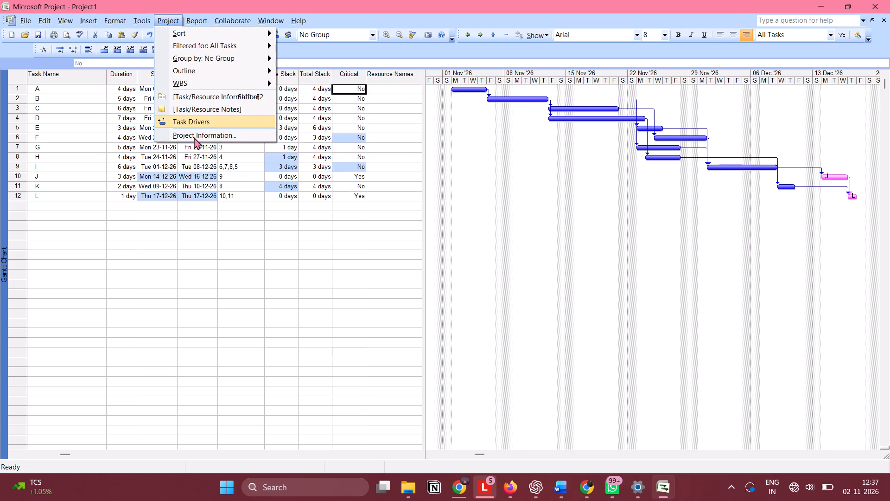
click(194, 137)
click(370, 334)
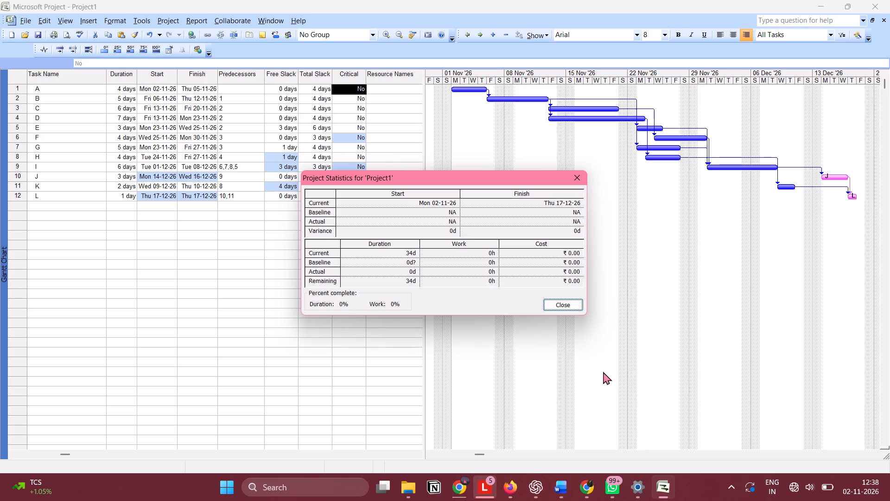
click(563, 307)
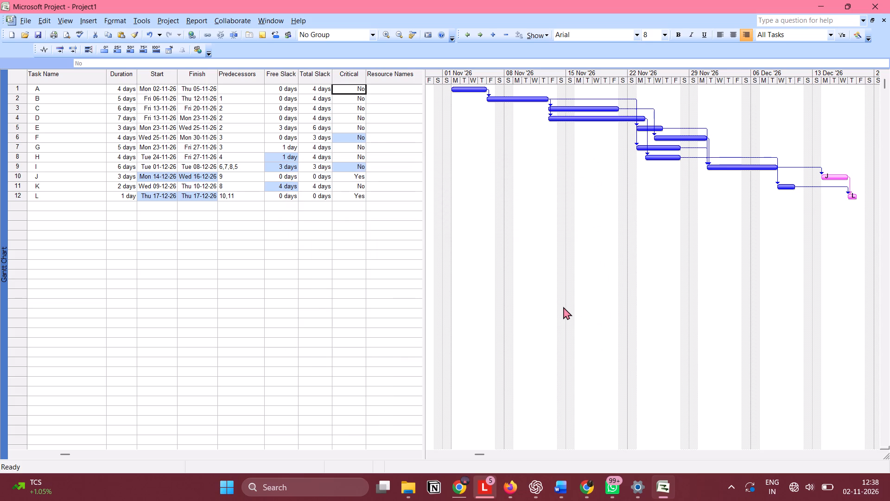
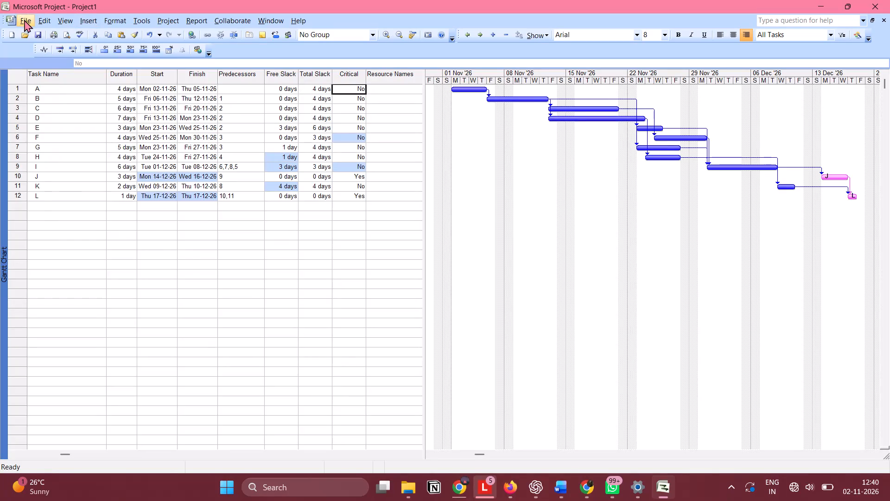
Create a new blank project.
click(24, 19)
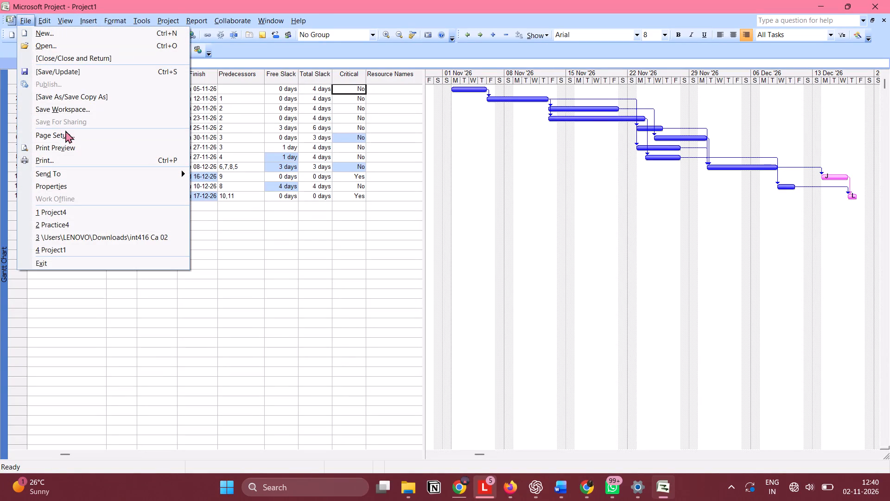
click(44, 38)
click(44, 104)
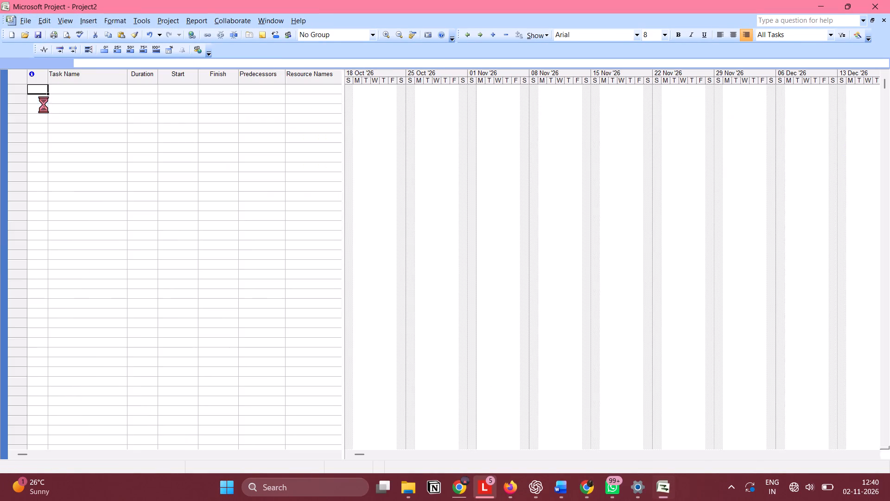
Enter tasks A, B, C, D, E and F as the first six task names in the new project.
click(84, 91)
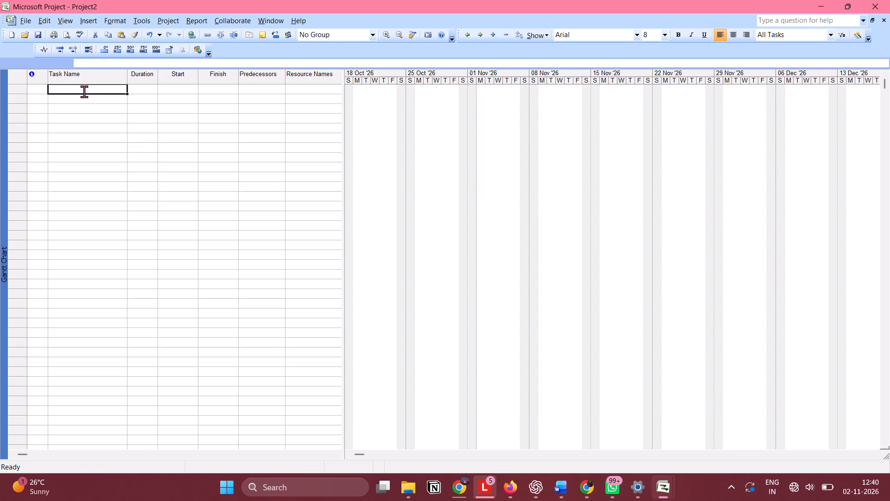
key(a)
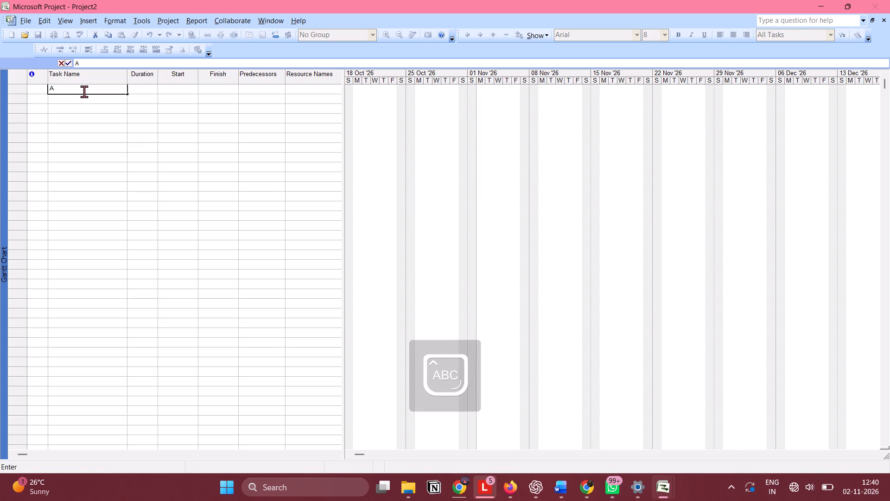
key(Return)
key(b)
key(Return)
key(c)
key(Return)
key(d)
key(Return)
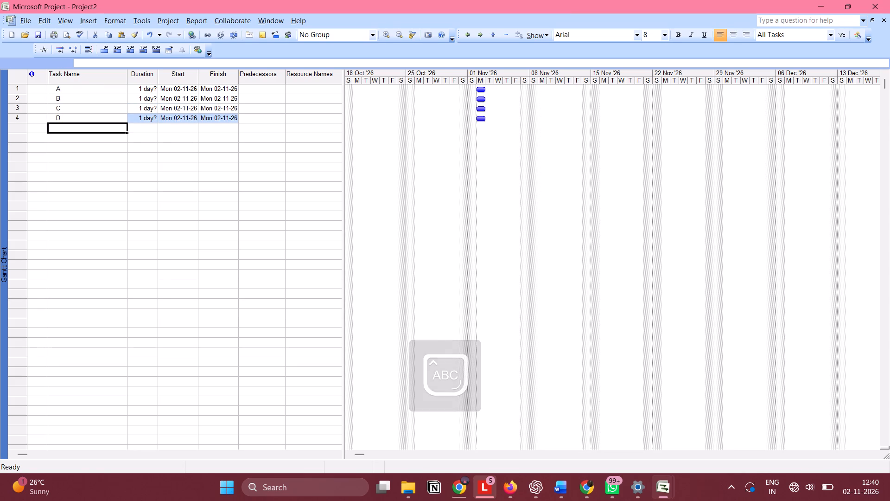
key(e)
key(Return)
key(f)
key(Return)
Add tasks G, H, I, J, K and L below task F to complete the twelve-task list.
key(g)
key(Return)
key(h)
key(Return)
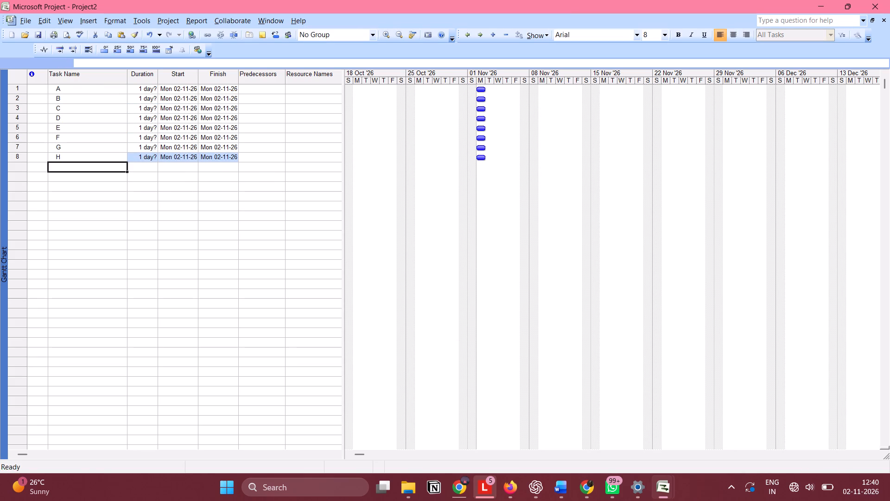
key(i)
key(Return)
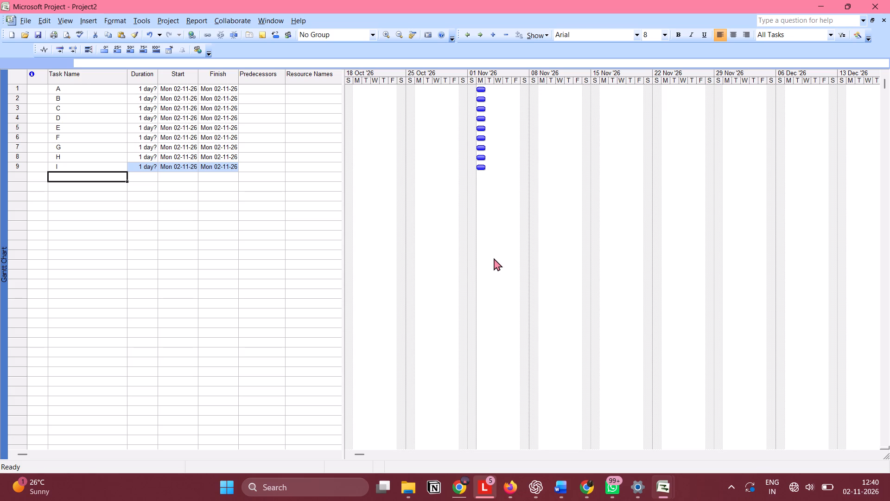
key(j)
key(Return)
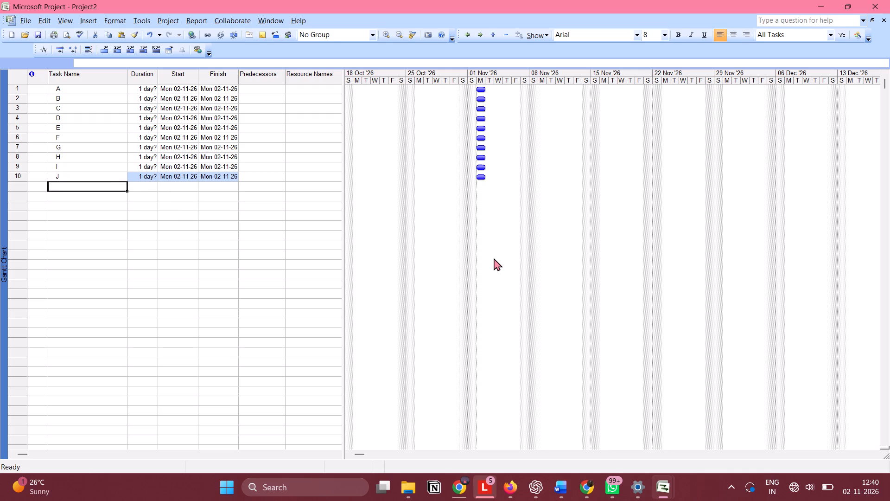
key(j)
key(BackSpace)
key(k)
key(Return)
key(l)
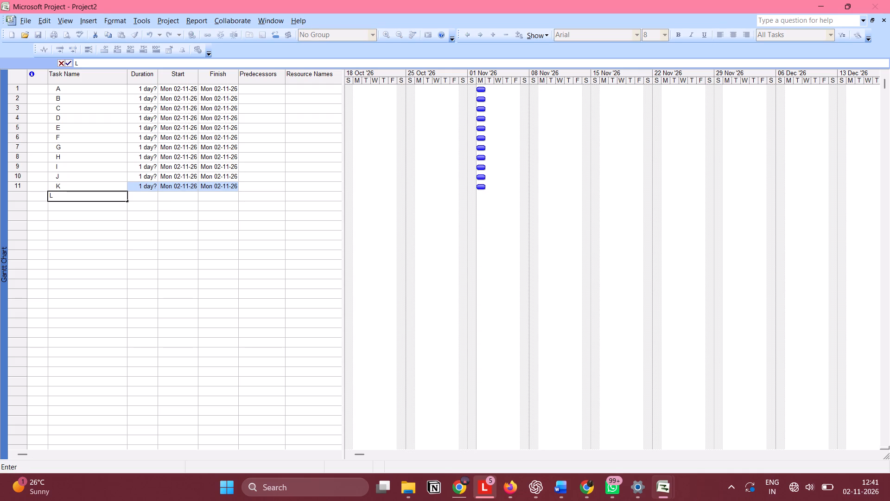
key(Return)
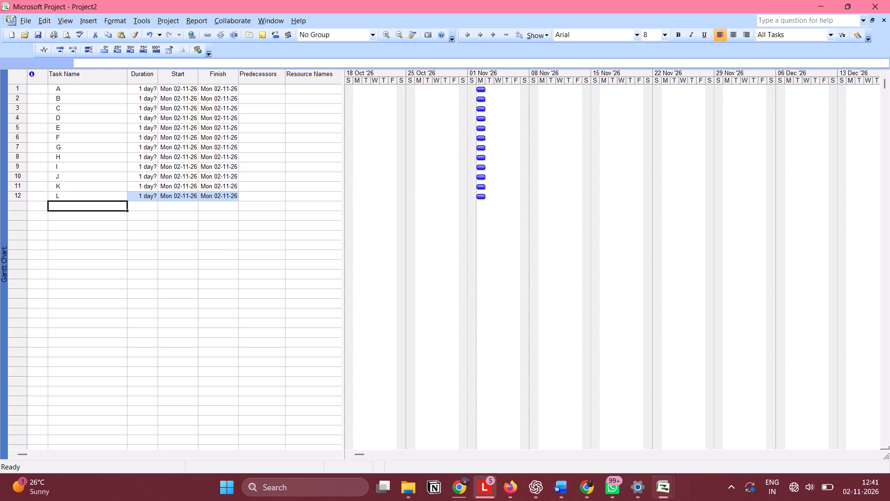
Set the predecessor of task B to 1 and the predecessor of tasks C, D and E to 2.
click(254, 87)
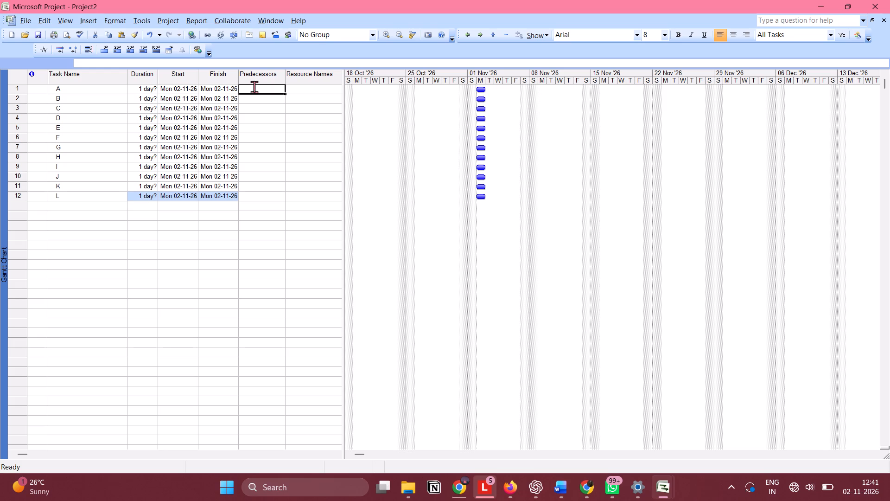
click(255, 96)
key(1)
key(Return)
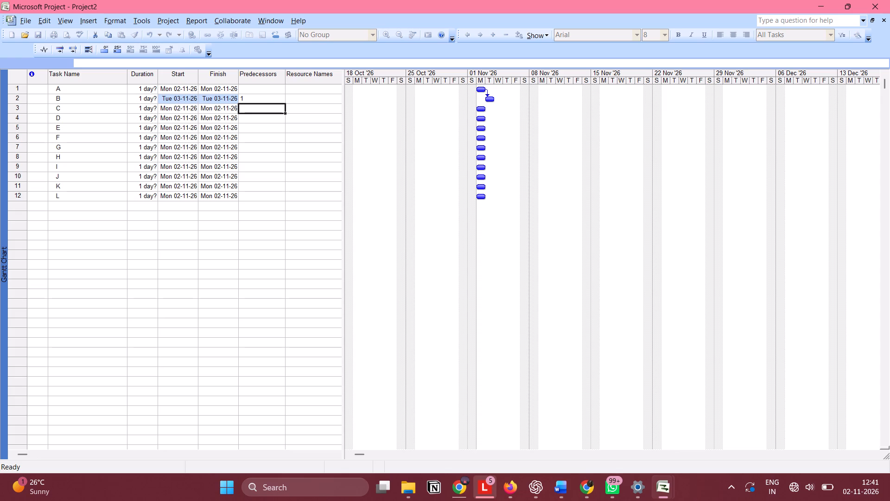
key(2)
key(Return)
key(2)
key(Return)
key(2)
key(Return)
Set the predecessors of tasks F and G to 3, task H to 4, and task I to 6,7,8,5.
key(3)
key(Return)
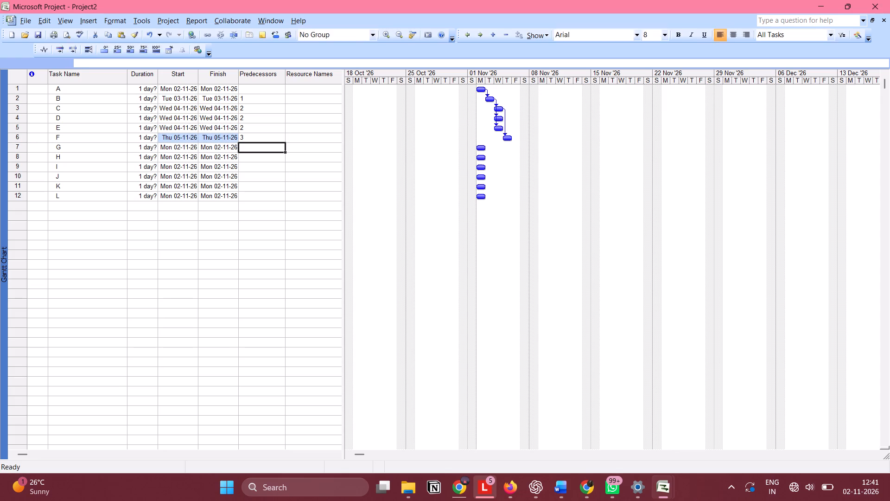
key(3)
key(Return)
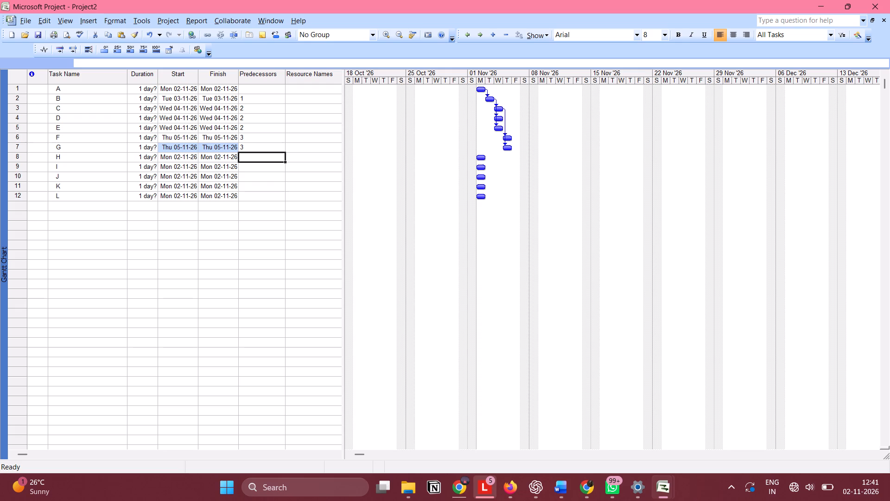
key(4)
key(Return)
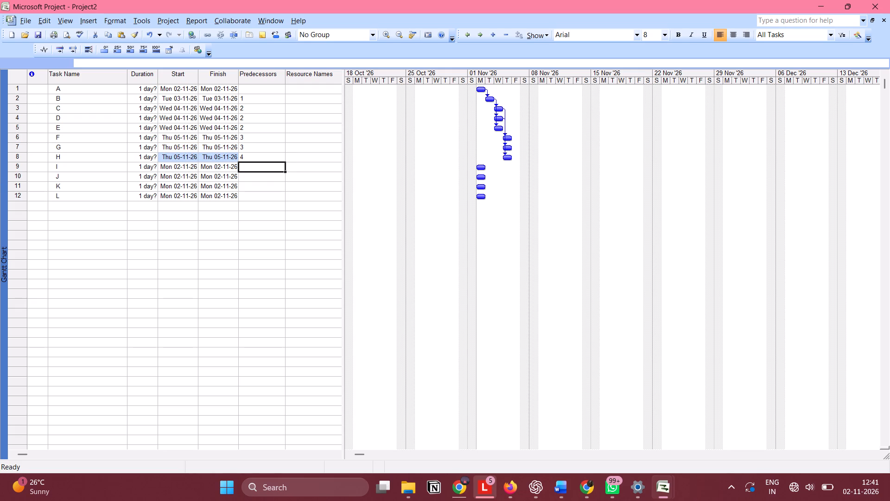
drag(19, 139, 21, 159)
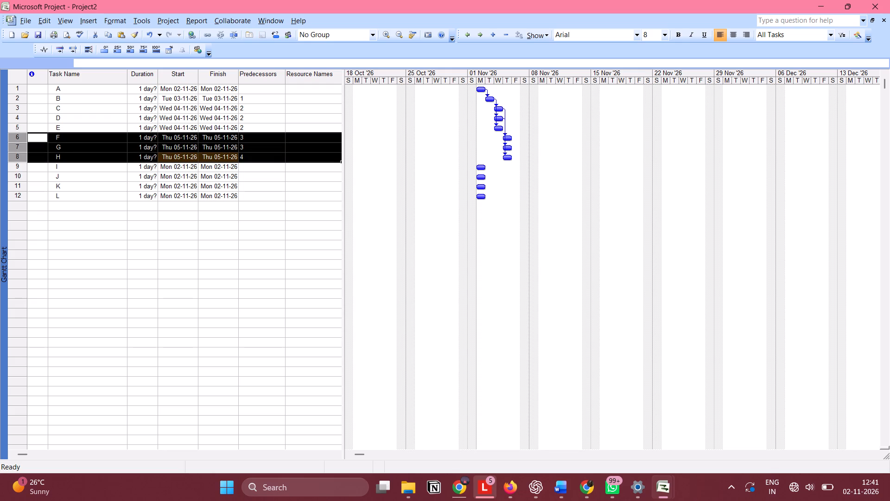
click(255, 168)
text(6,7,8,5)
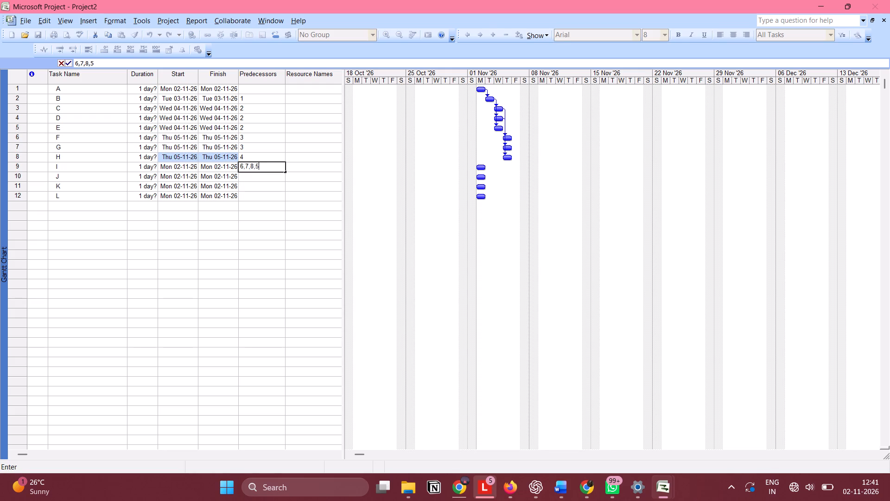
key(Return)
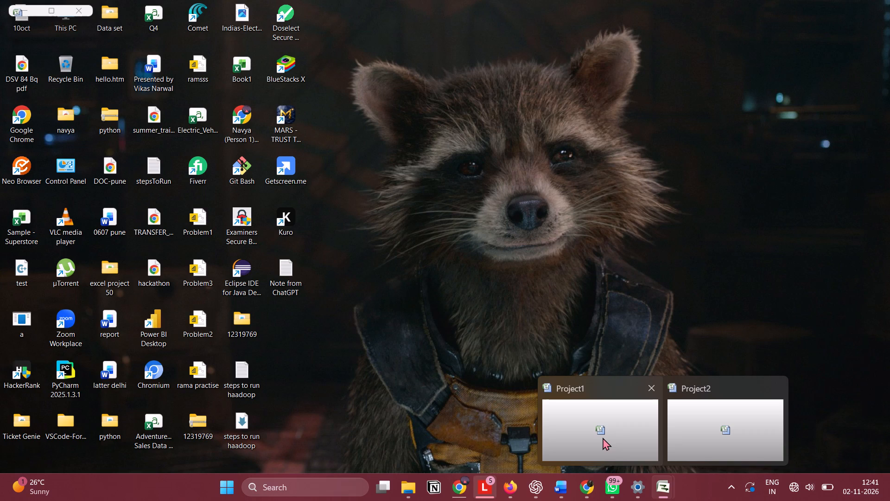
Using Project1 as reference, set the Project2 predecessors of task J to 9, K to 8 and L to 10,11.
click(635, 433)
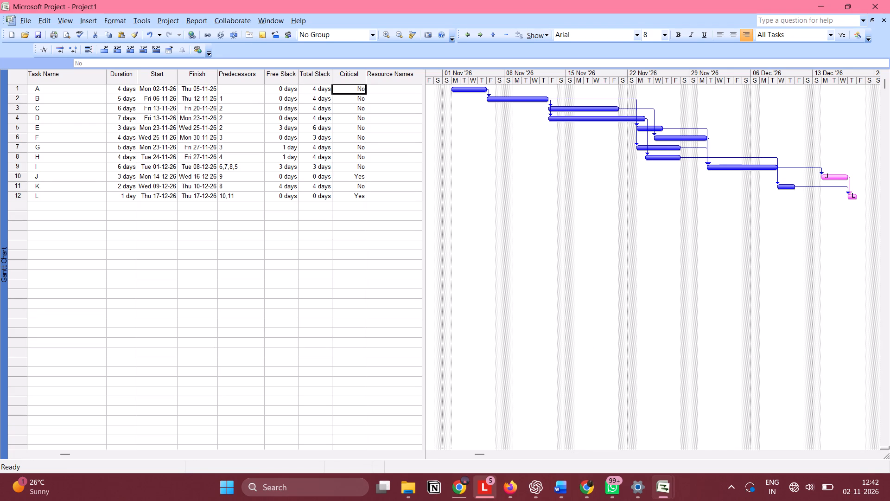
click(734, 442)
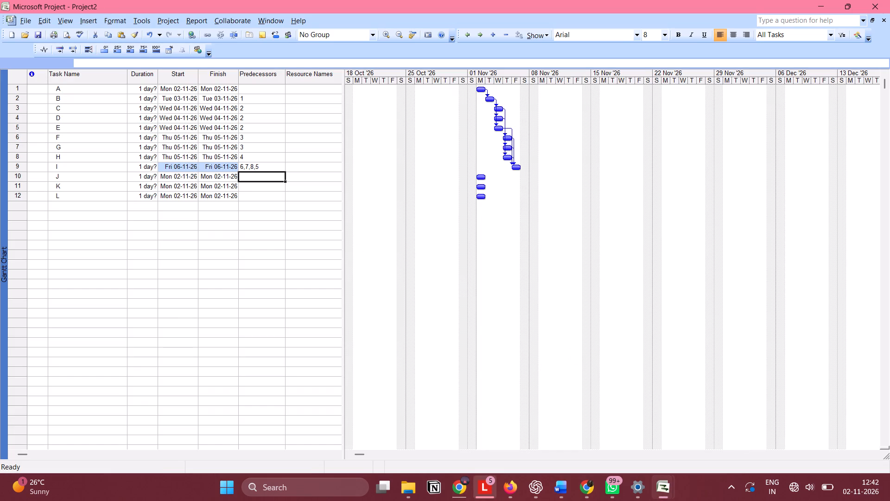
key(9)
key(Return)
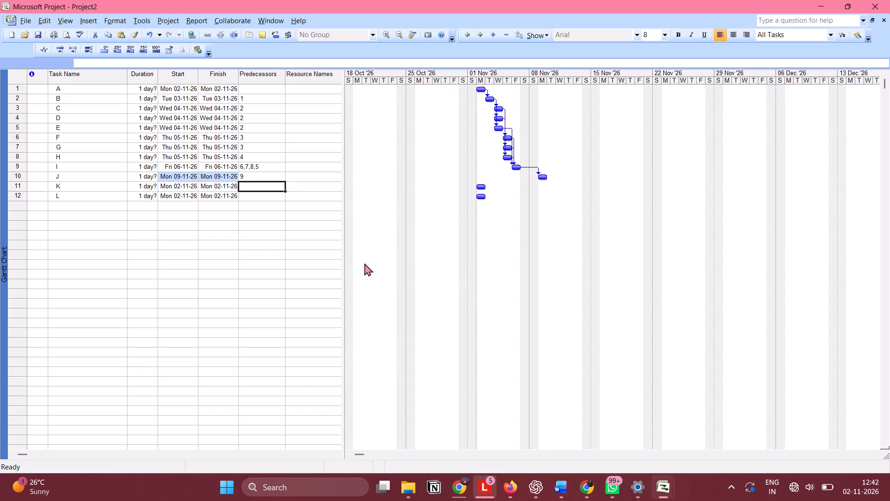
key(8)
key(Return)
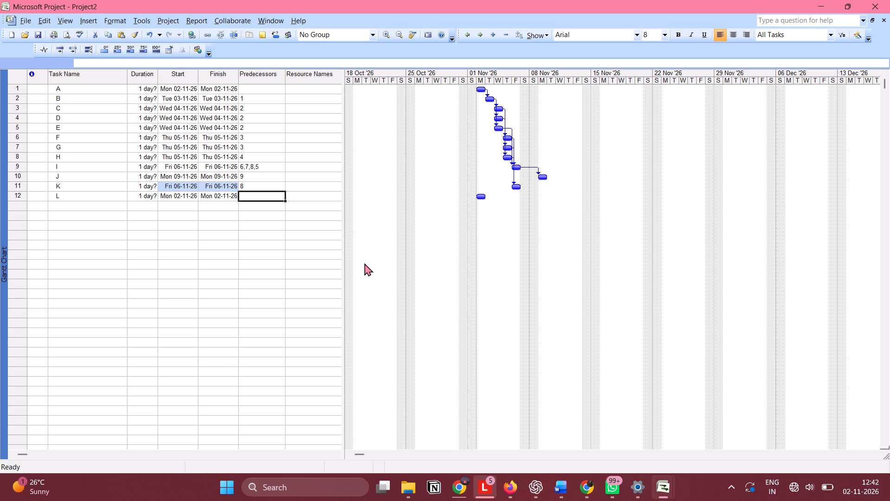
text(10,11)
key(Return)
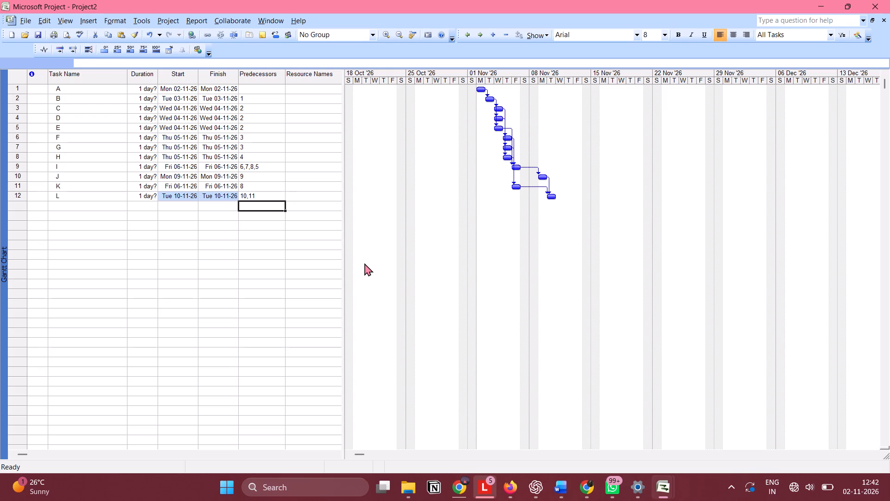
Review the project statistics for Project2, checking the overall start, finish and duration, and close them.
click(114, 23)
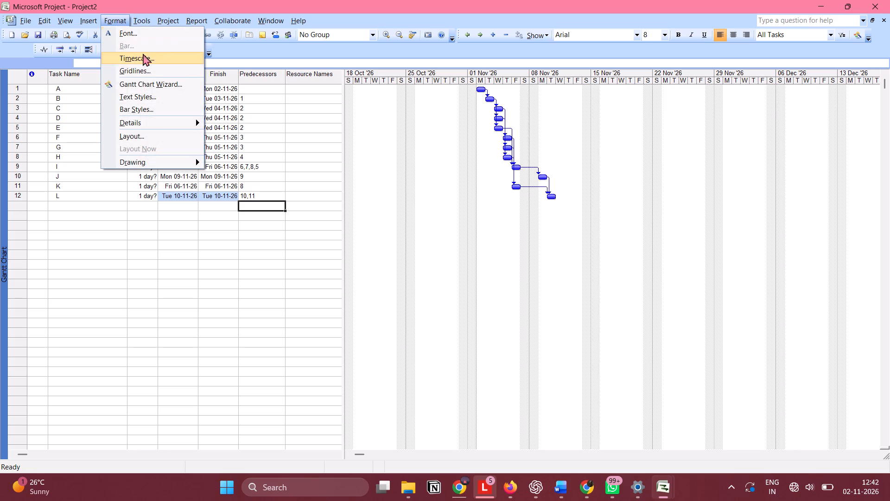
click(222, 320)
click(167, 19)
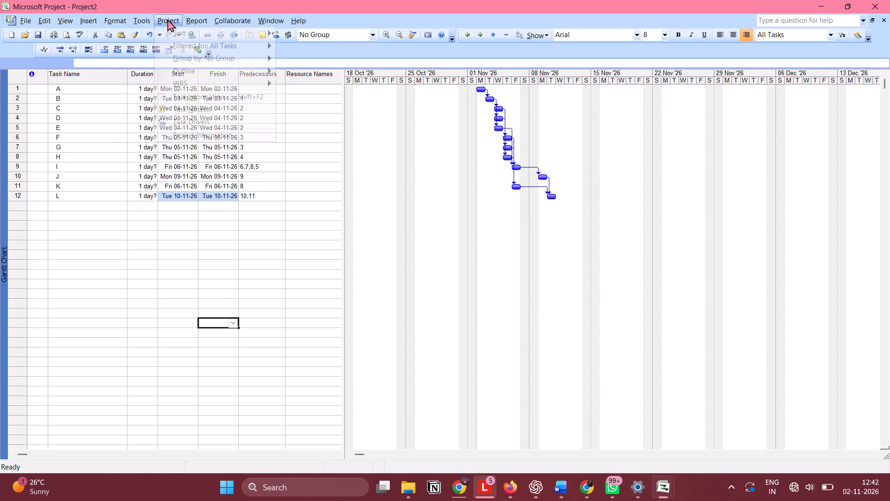
click(179, 136)
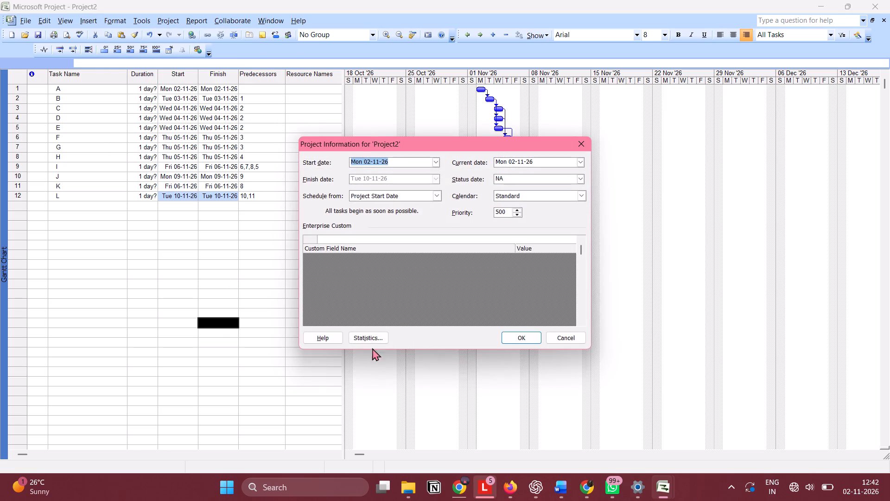
click(367, 337)
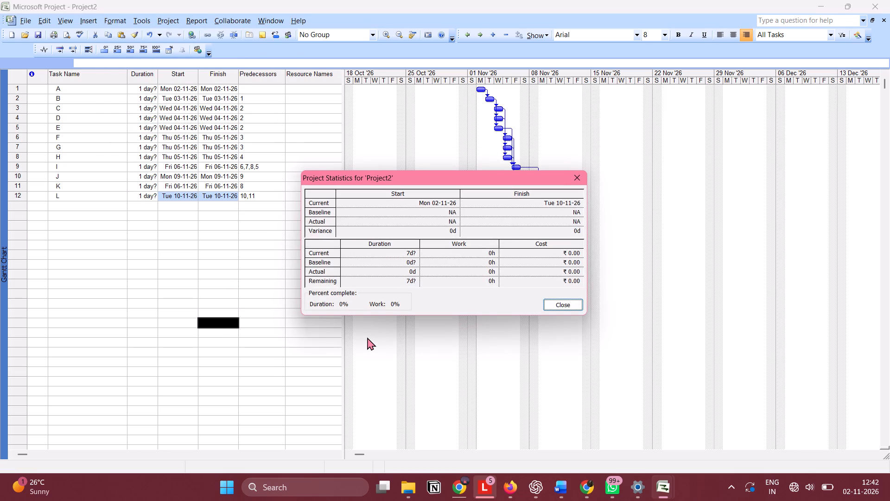
click(572, 308)
Set the durations of task A to 4 days, B to 5, C to 6 and D to 7 days.
click(146, 95)
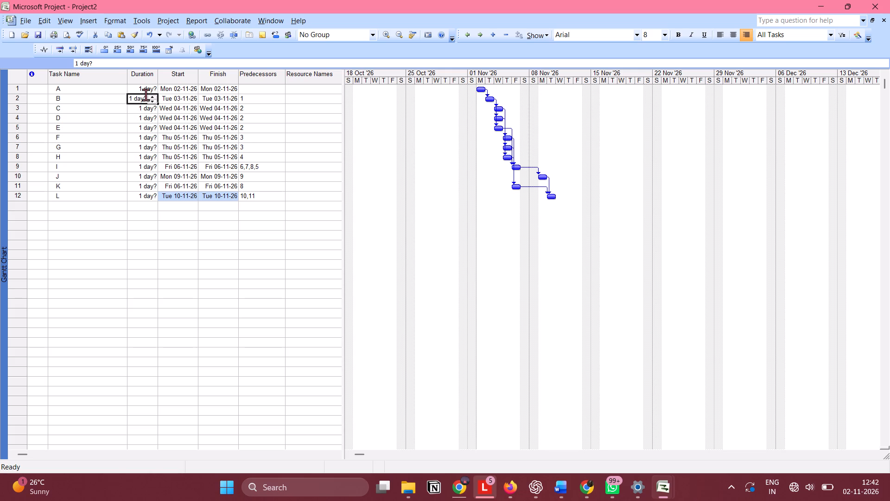
click(143, 89)
key(4)
key(Return)
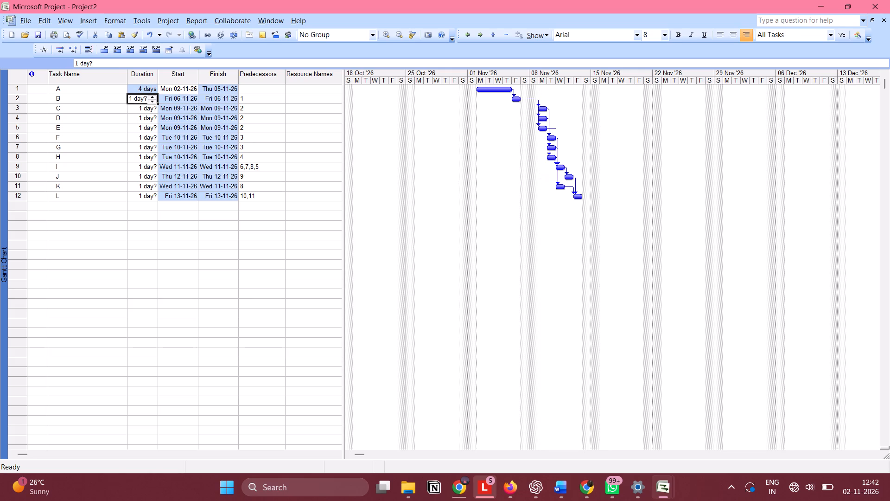
key(5)
key(Return)
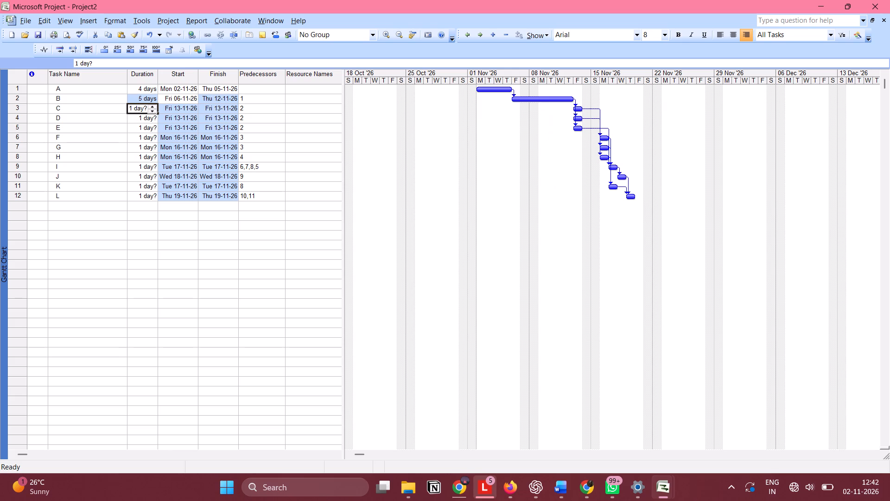
key(6)
key(Return)
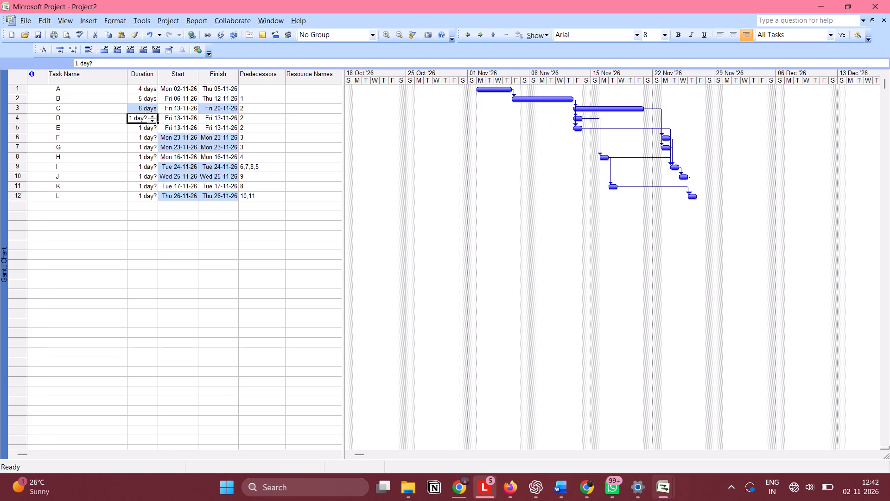
key(7)
key(Return)
Set the durations of task E to 3 days, F to 4, G to 5 and H to 4 days.
key(3)
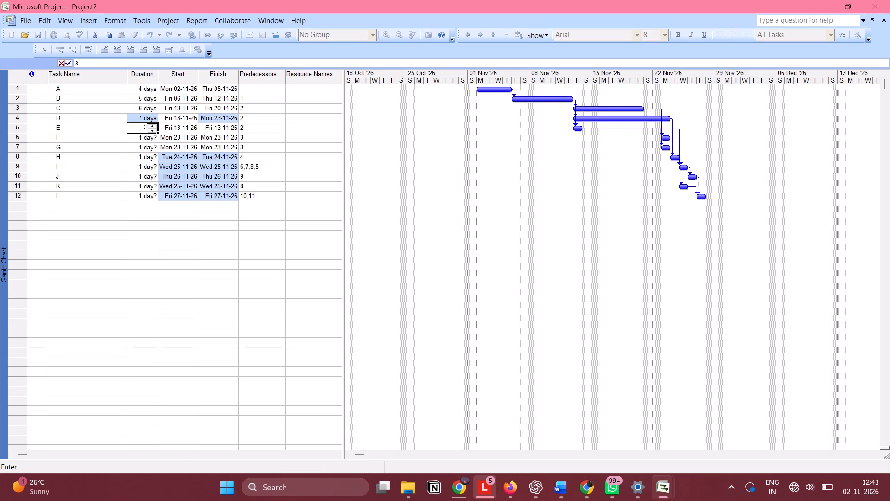
key(Return)
key(4)
key(Return)
key(5)
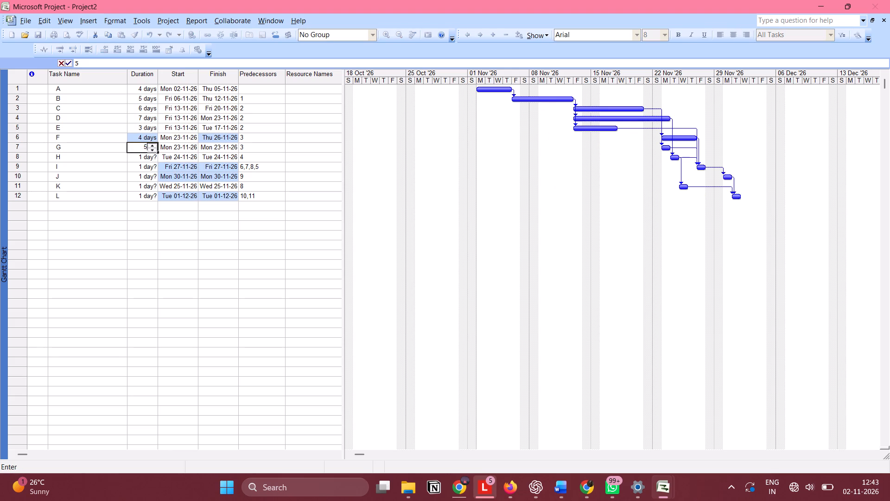
key(Return)
key(4)
key(Return)
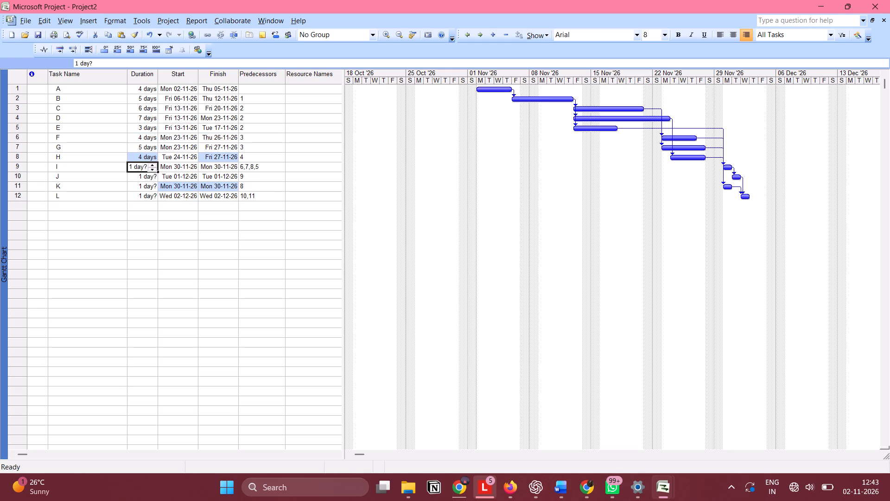
Set the durations of task I to 6 days, J to 3, K to 2 and L to 1 day.
key(6)
key(Return)
key(3)
key(Return)
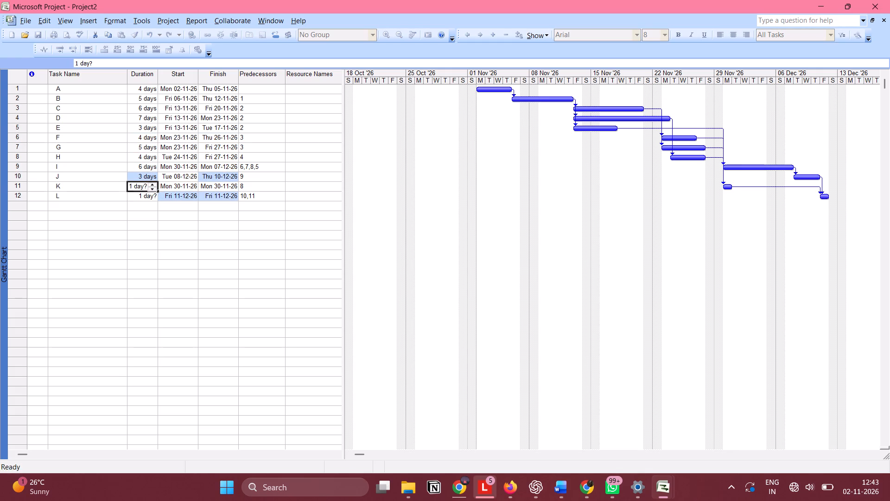
key(2)
key(Return)
key(1)
key(Return)
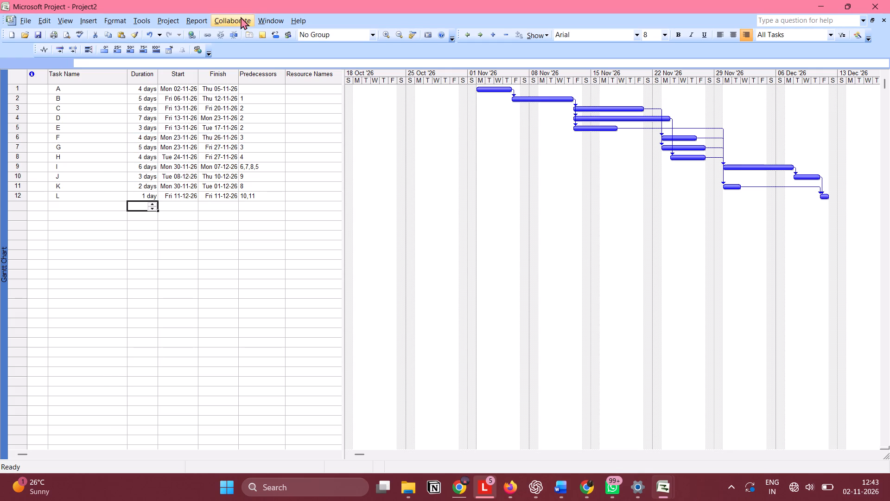
Review the Project2 statistics for the overall start, finish and duration, and close them.
click(161, 16)
click(161, 137)
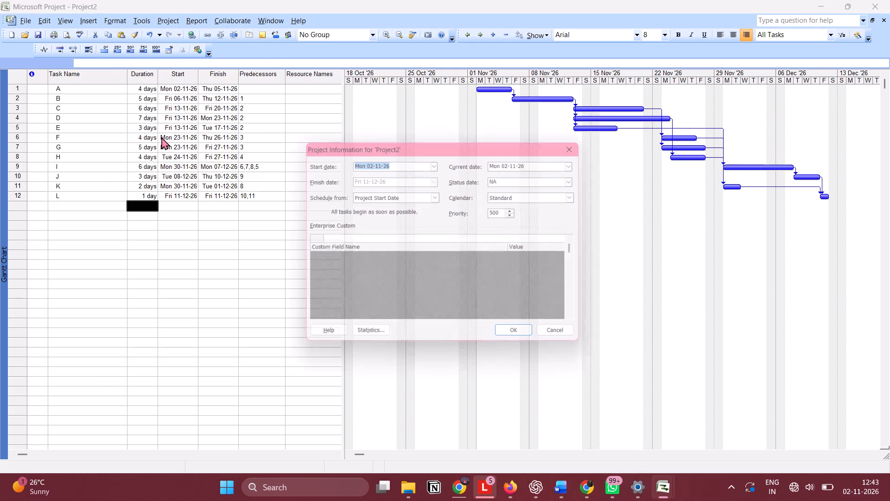
click(372, 340)
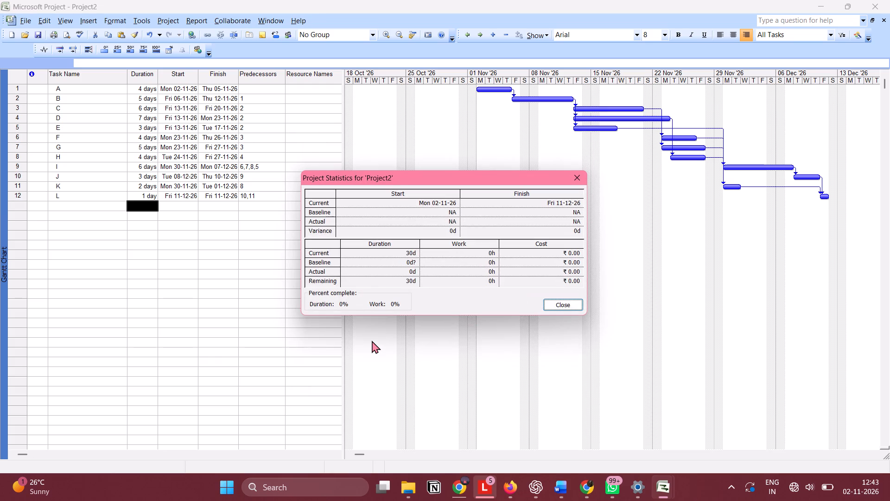
click(562, 307)
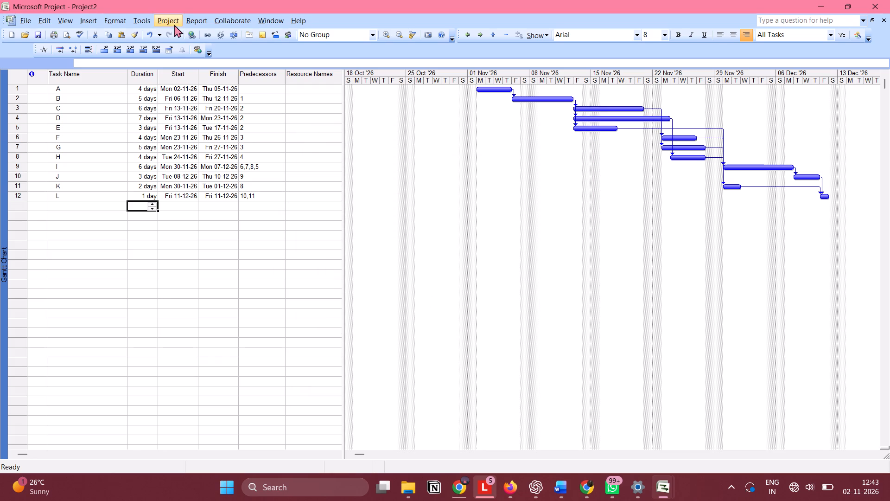
Format the Gantt chart with the Gantt Chart Wizard to show the critical path, resources and dates, and dependency link lines.
click(129, 24)
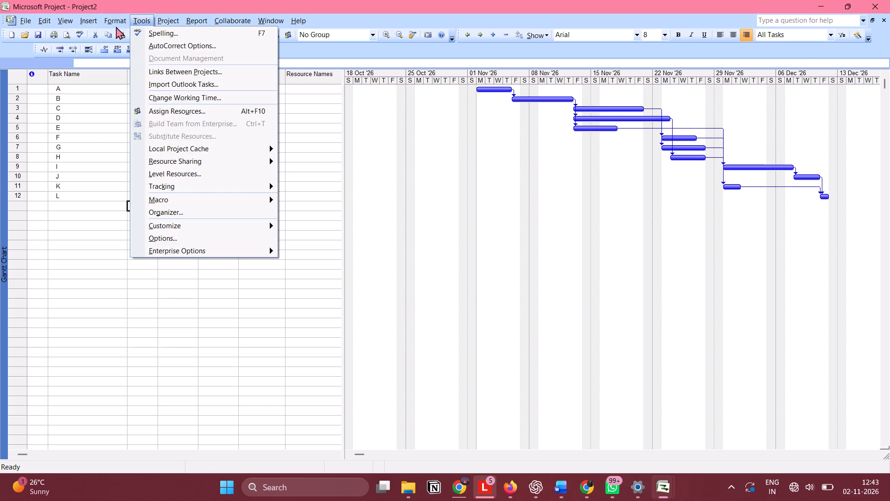
click(130, 85)
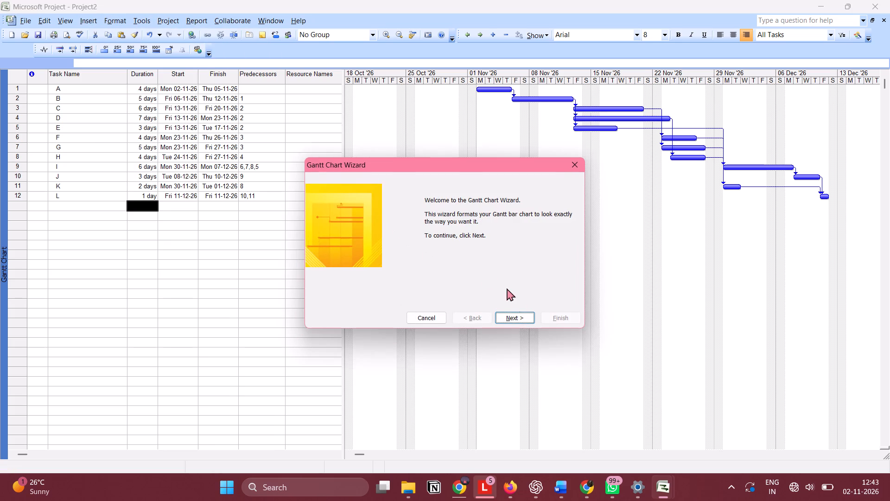
click(518, 320)
click(437, 232)
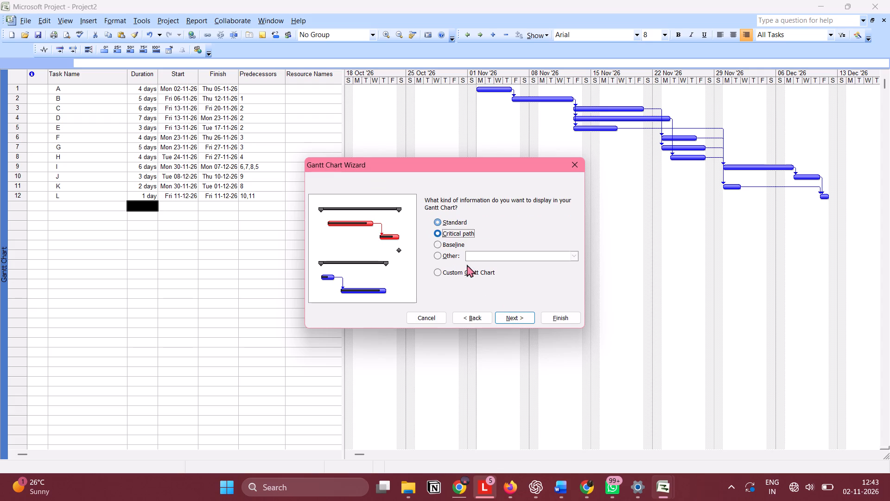
click(507, 324)
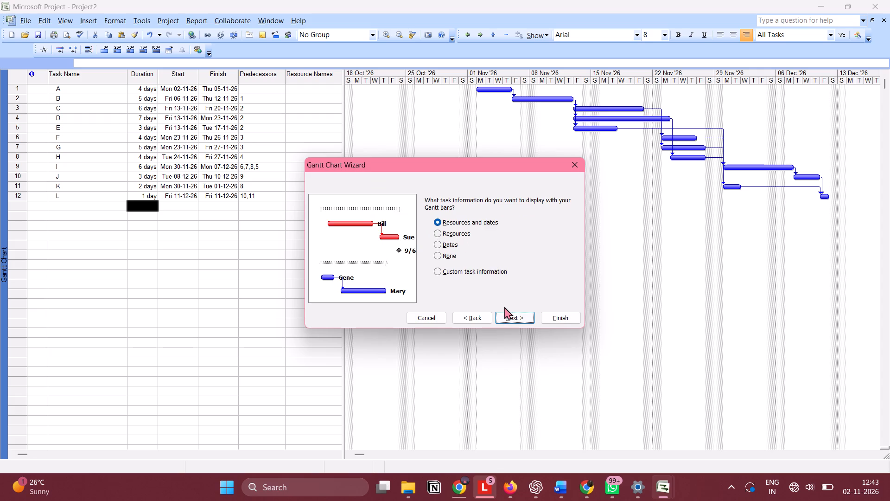
click(509, 316)
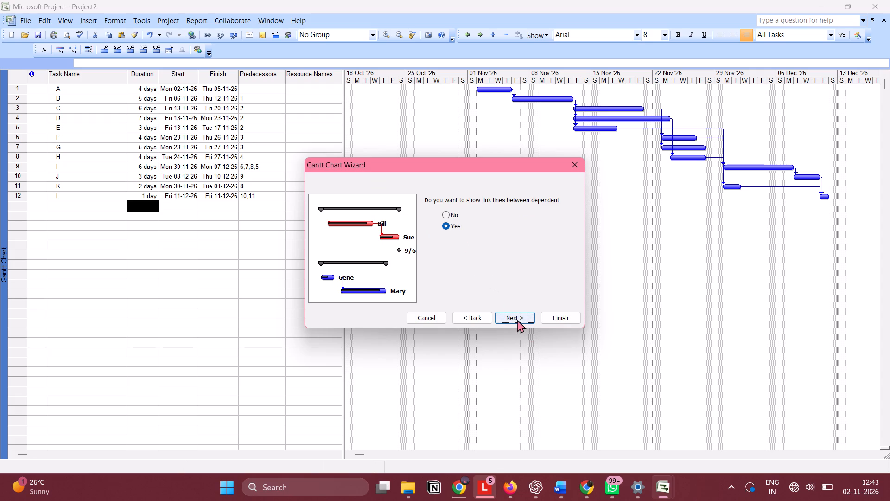
click(517, 320)
click(497, 262)
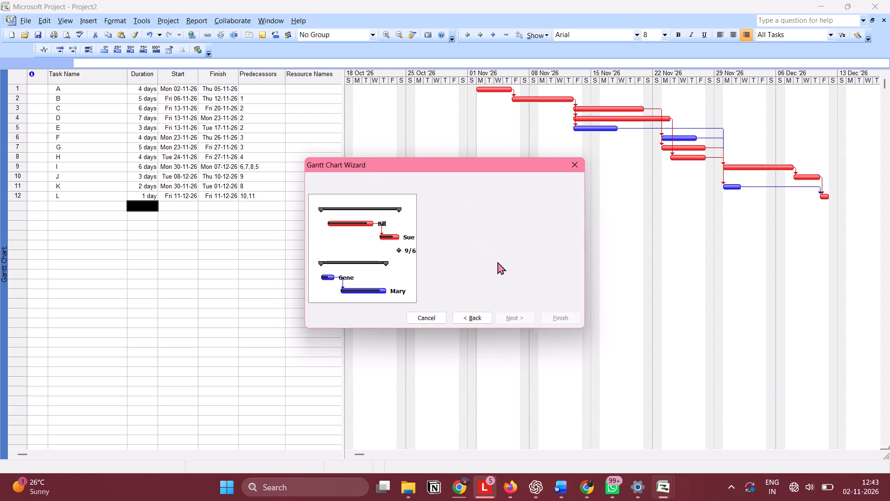
click(500, 236)
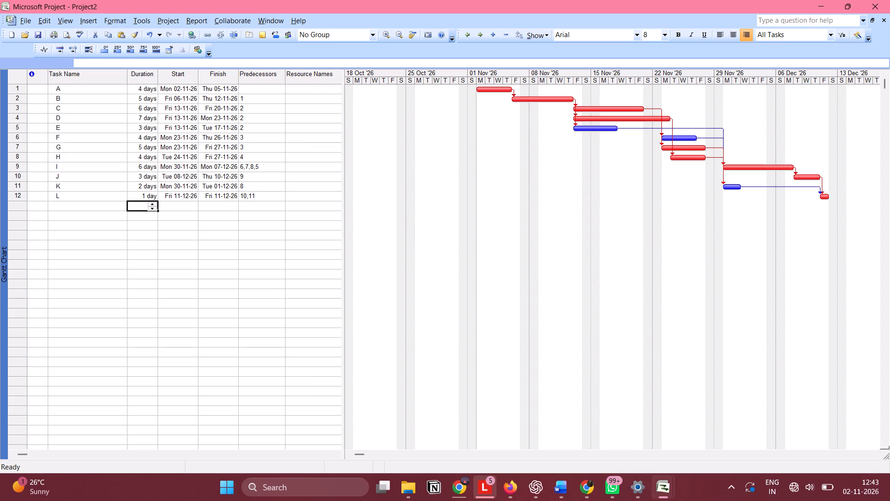
Check the Project2 statistics again for start, finish and duration, and close them.
click(163, 22)
click(196, 128)
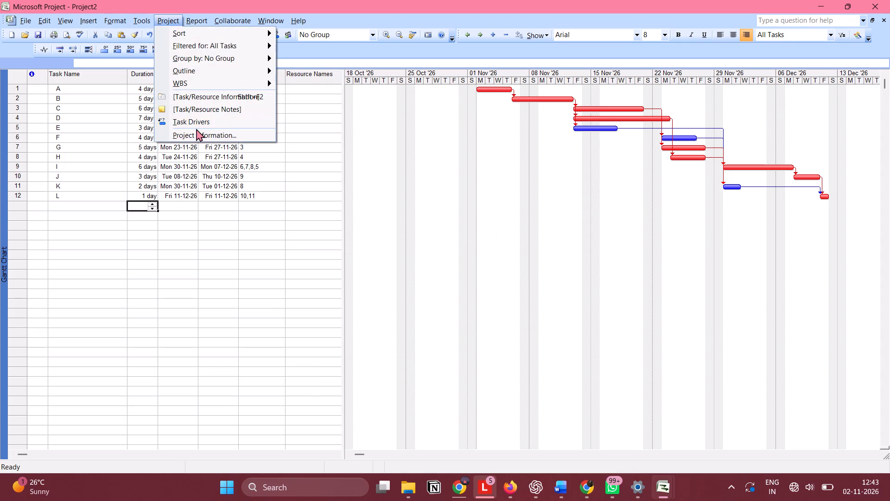
click(198, 132)
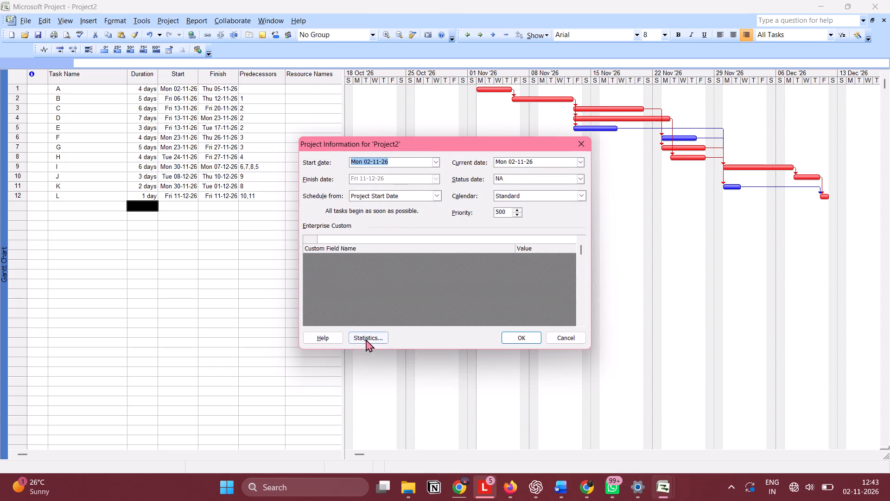
click(366, 340)
click(551, 307)
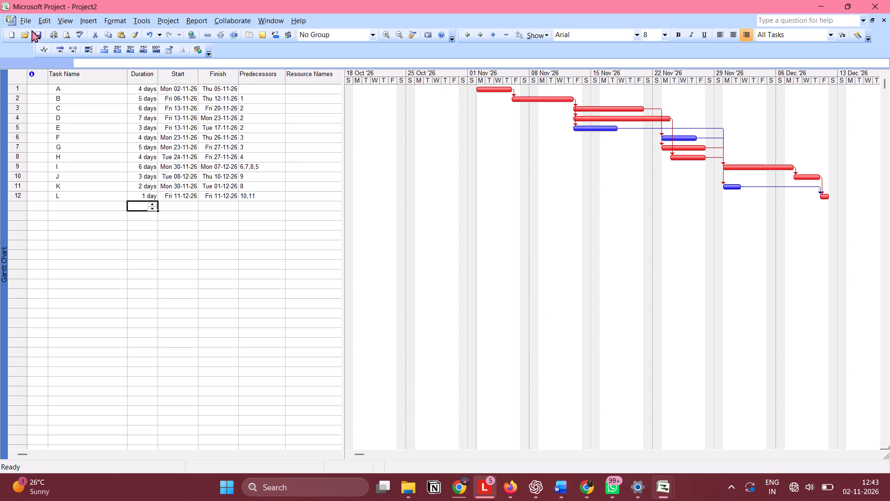
click(70, 19)
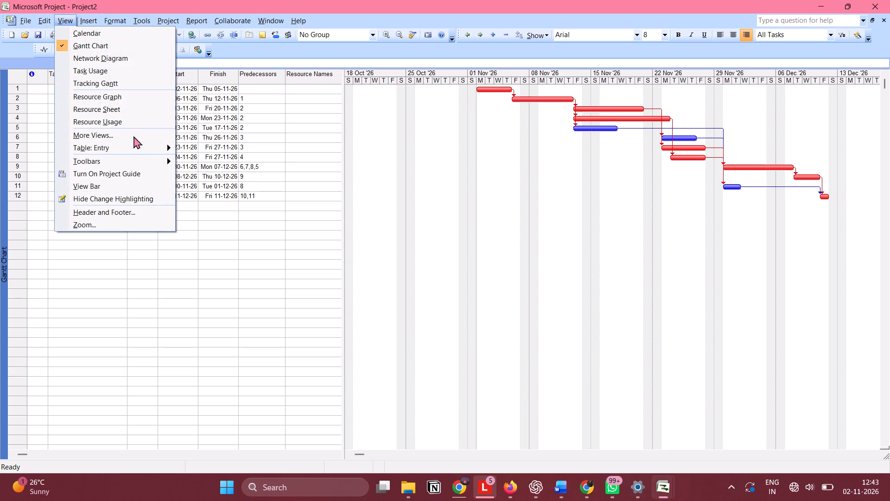
click(101, 63)
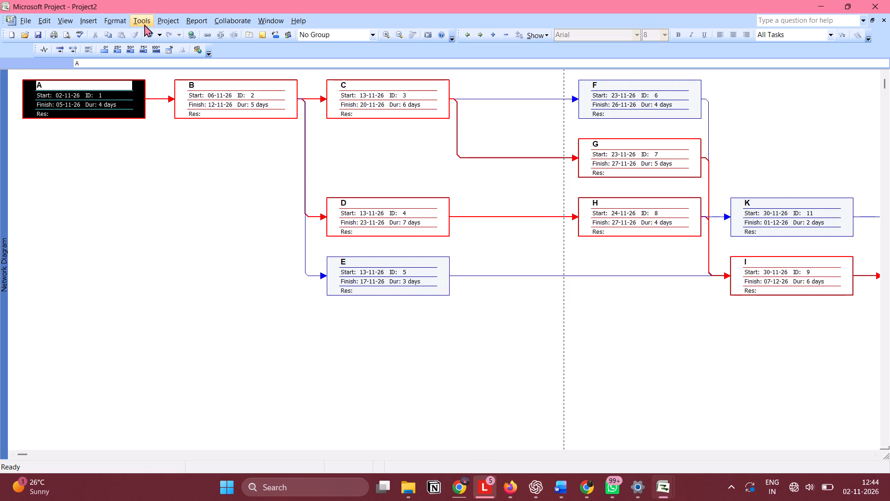
Return to the Gantt Chart view and insert a Critical column before the Predecessors column.
click(140, 20)
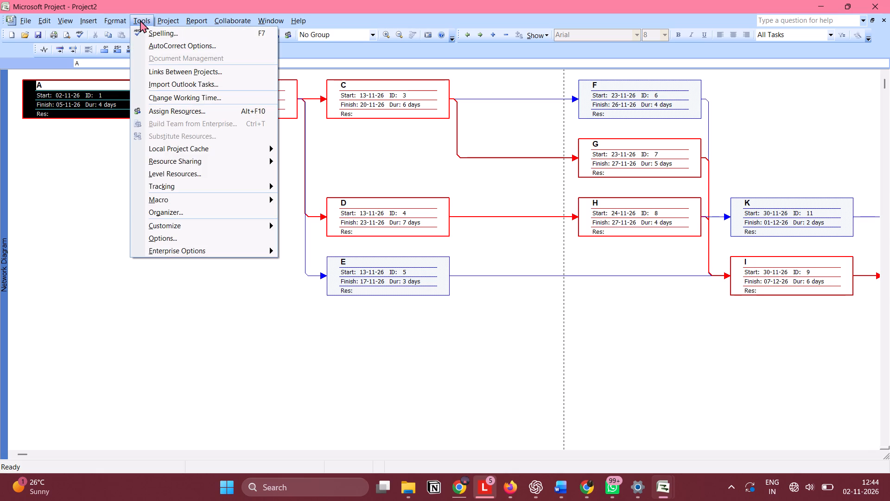
click(60, 19)
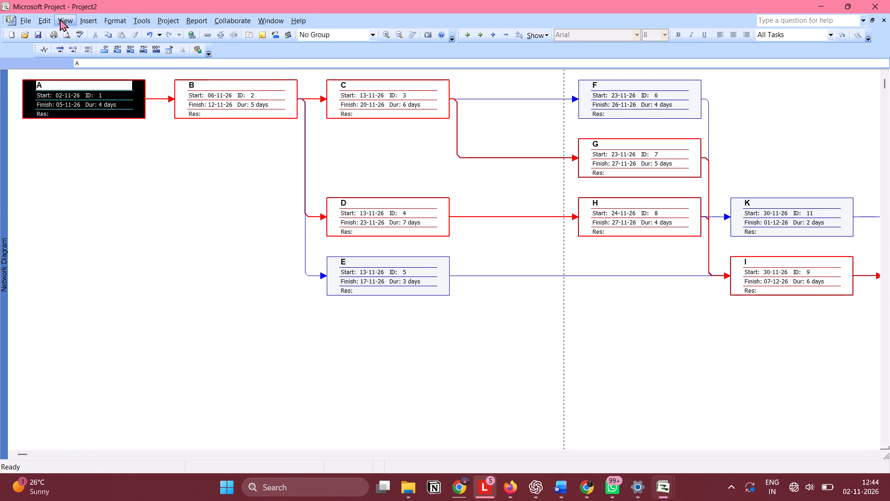
click(61, 21)
click(74, 43)
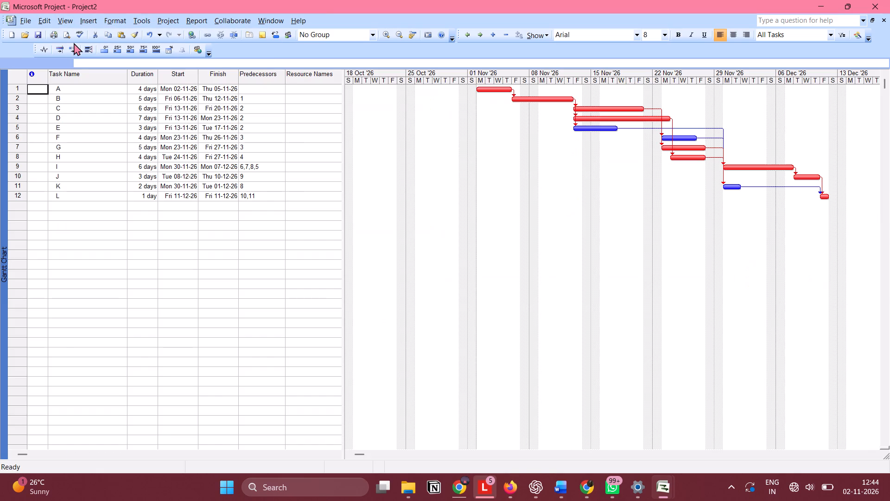
right_click(256, 81)
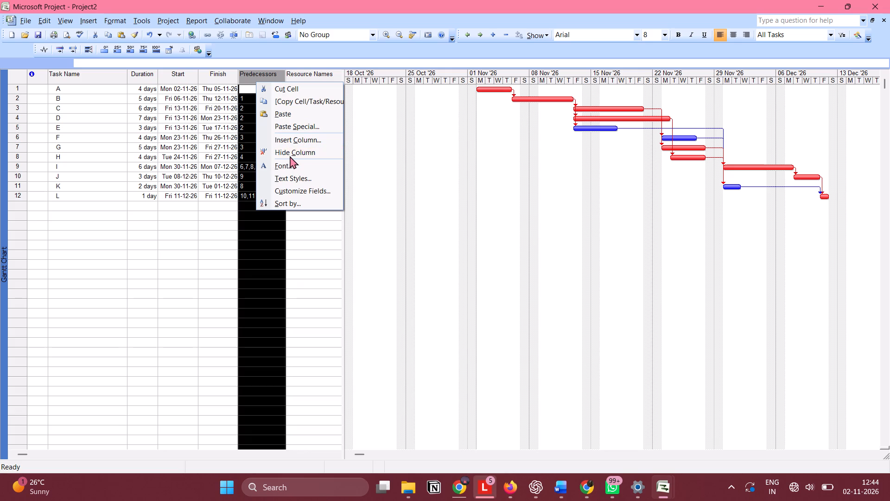
click(283, 142)
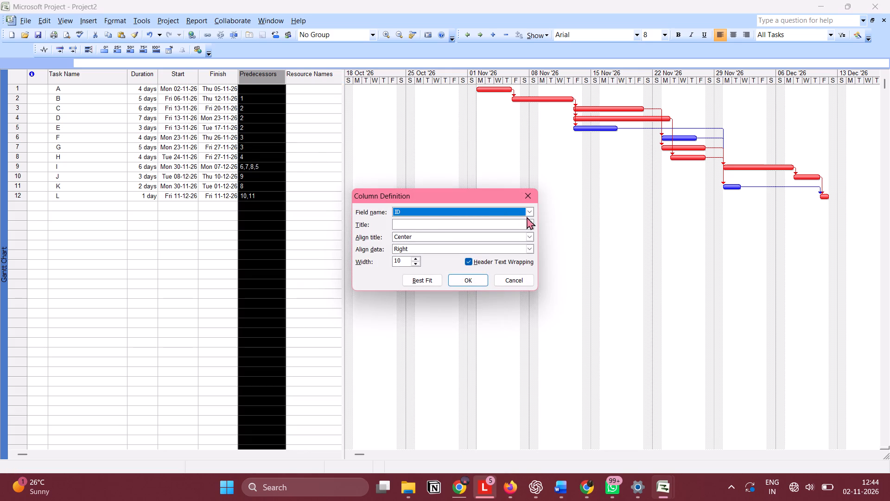
click(529, 214)
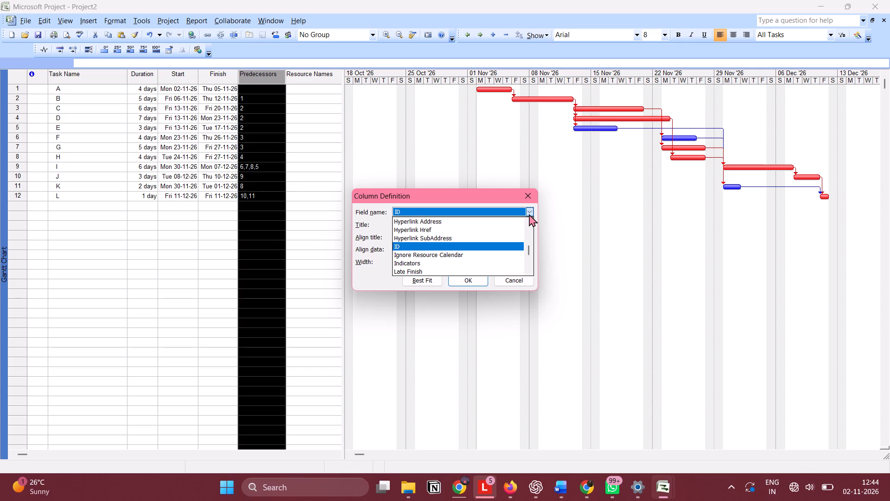
text(CRI)
key(Return)
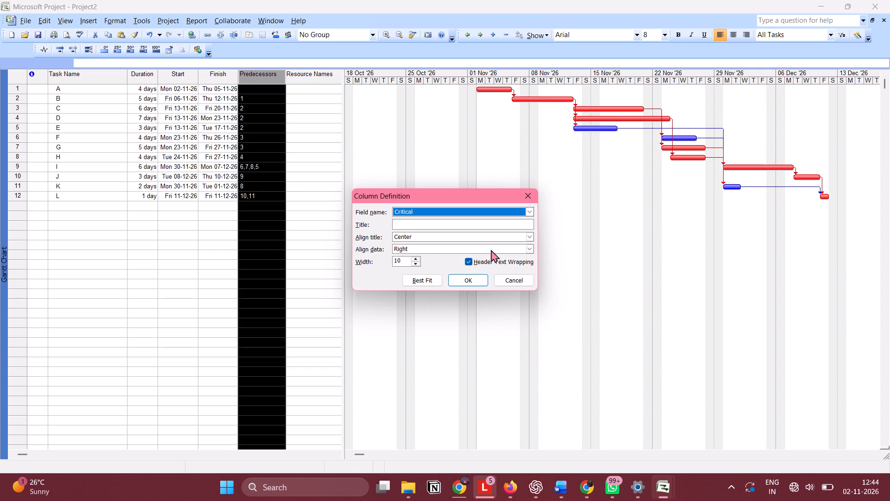
click(477, 280)
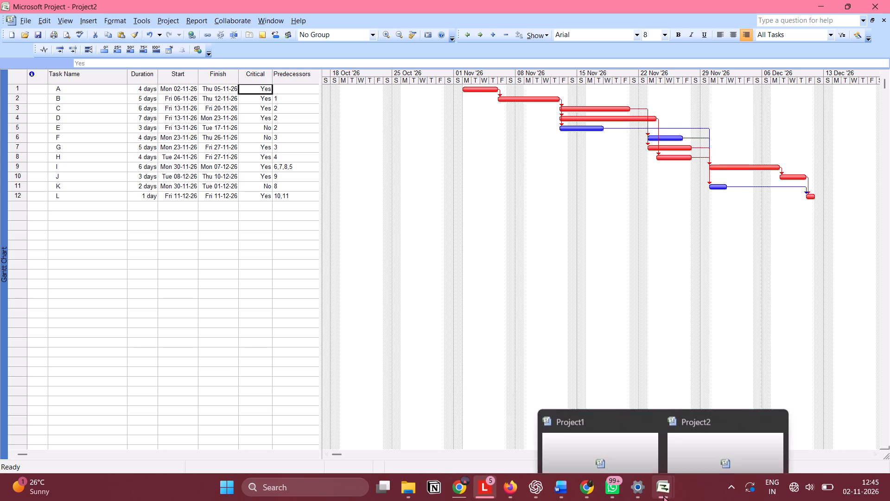
Compare the schedule with Project1's slack and critical columns, and return to Project2.
click(608, 418)
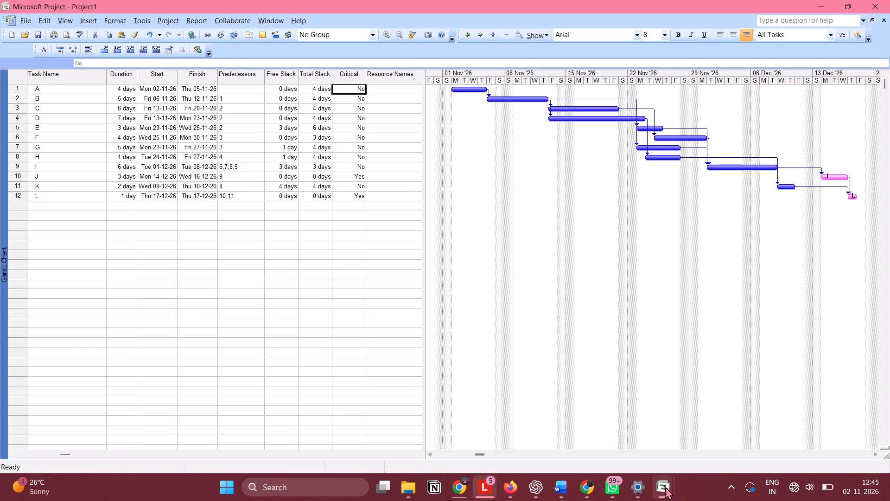
click(732, 426)
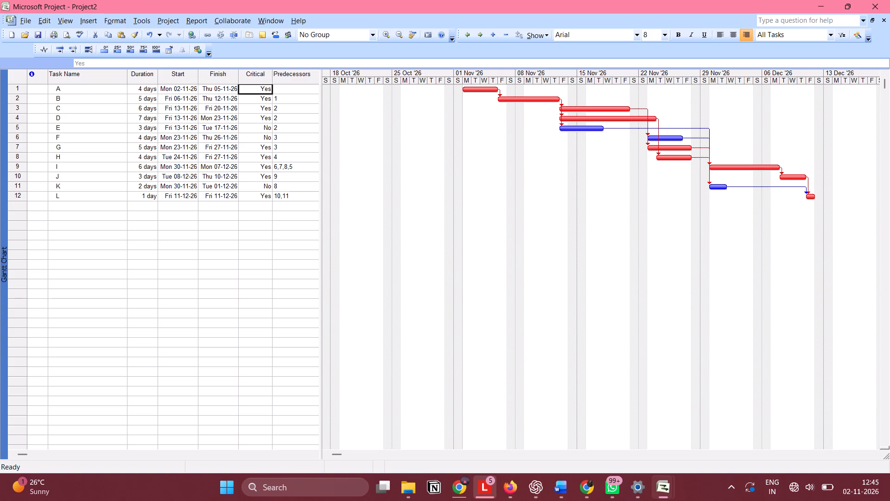
Set the Critical Task bar style to show the task Name inside the bars.
click(116, 24)
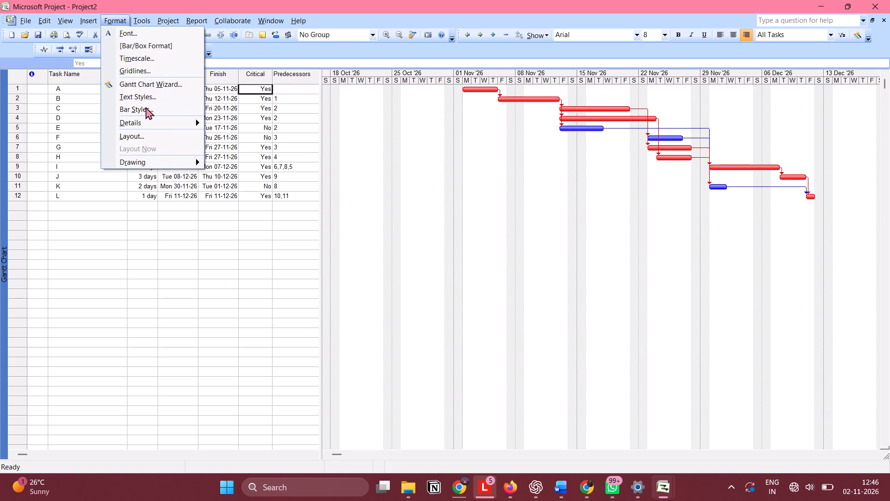
click(146, 107)
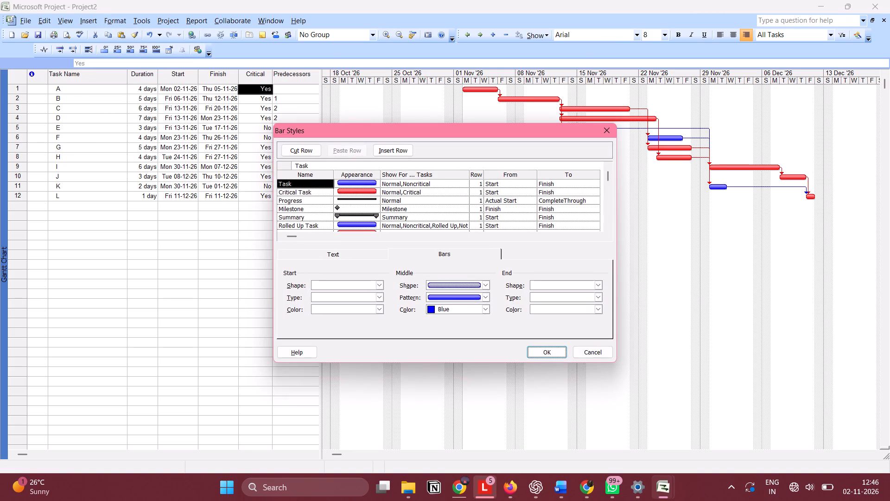
click(316, 191)
drag(348, 260, 338, 254)
click(338, 254)
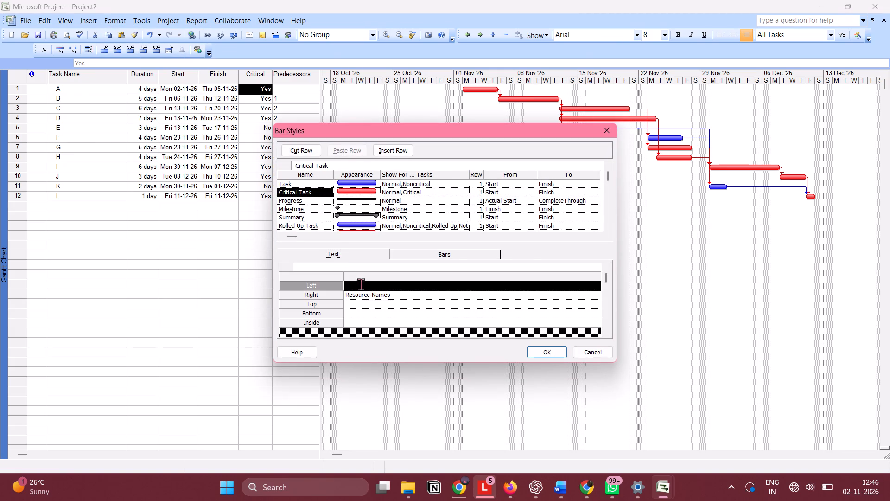
click(377, 324)
click(377, 324)
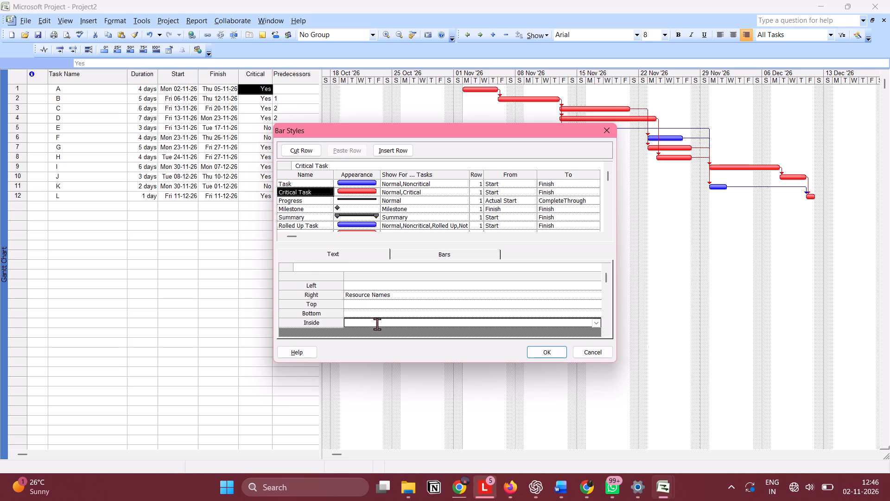
text(NA)
key(Return)
click(547, 351)
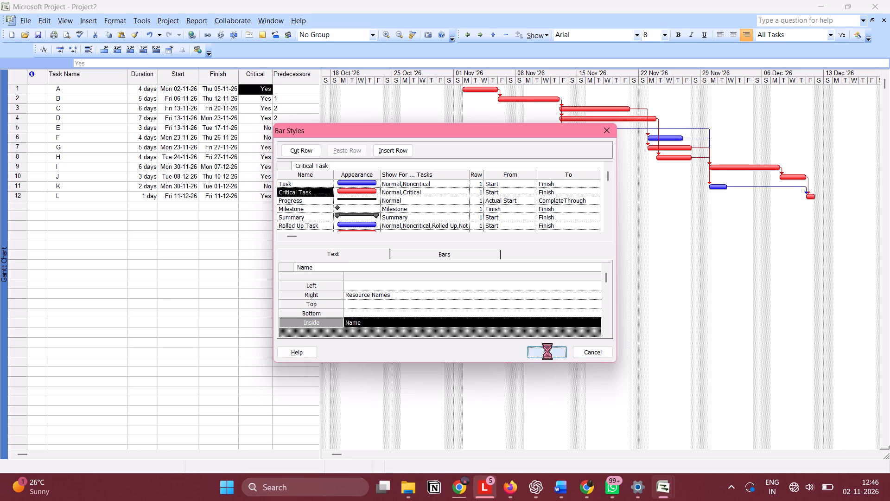
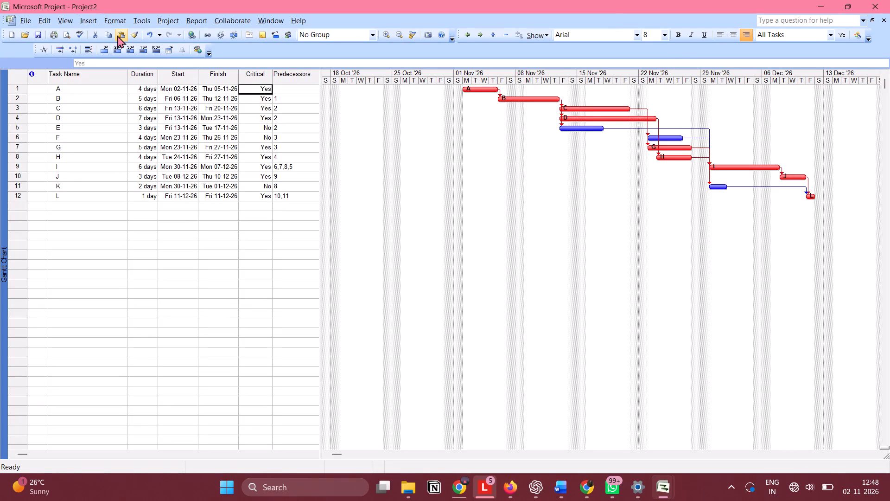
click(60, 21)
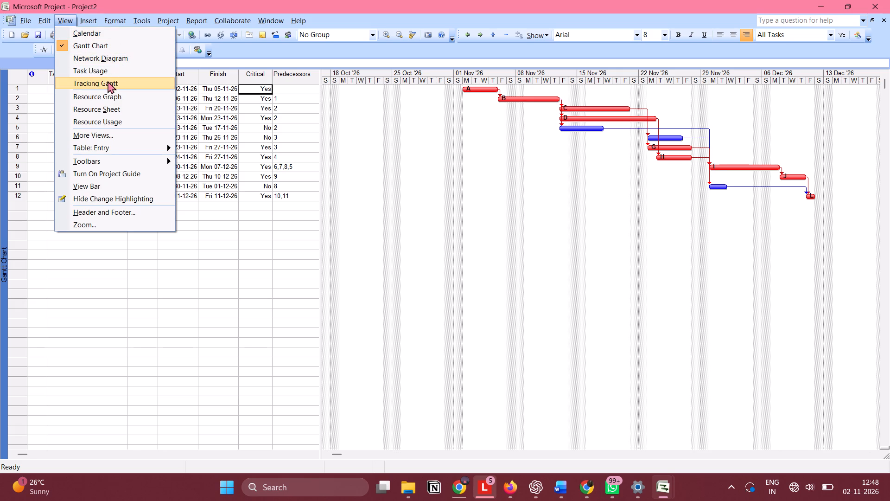
Switch to the system's network settings and connect the computer to the LPU Wireless Wi-Fi network.
click(806, 498)
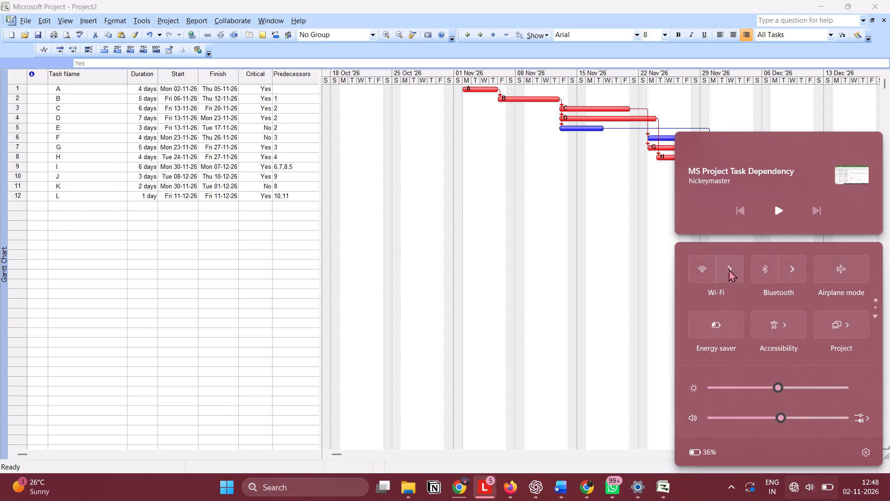
click(711, 268)
click(724, 270)
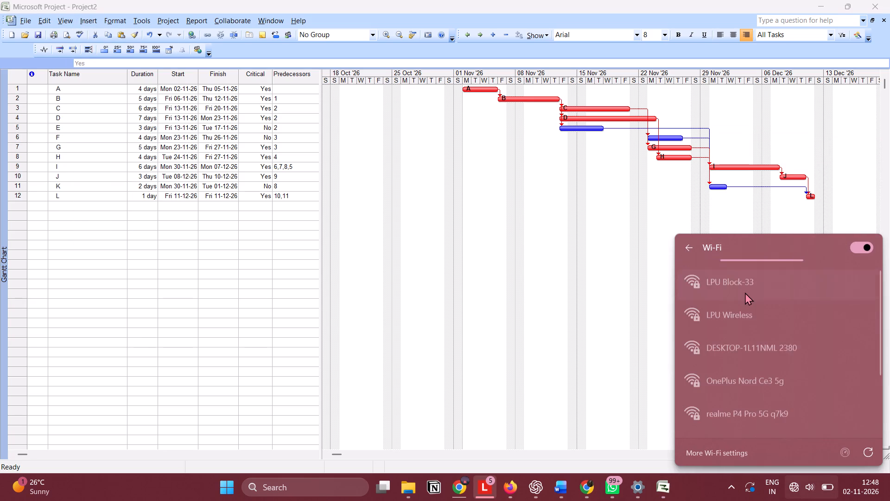
click(731, 304)
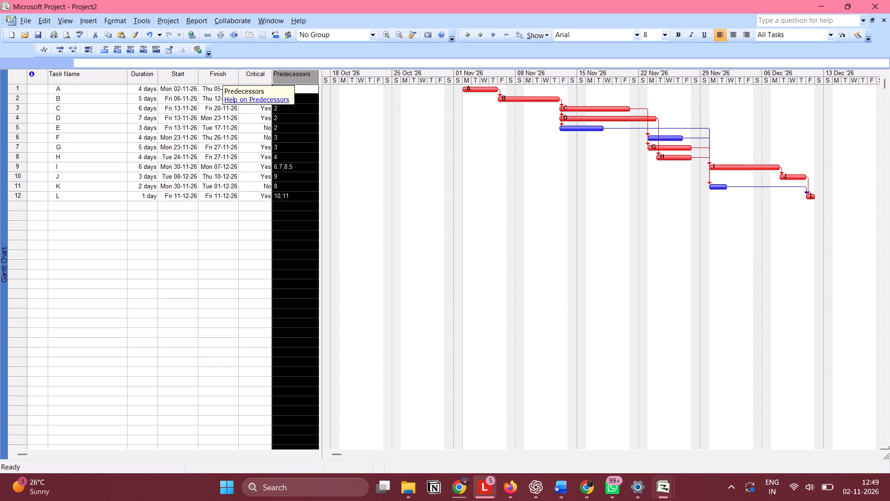
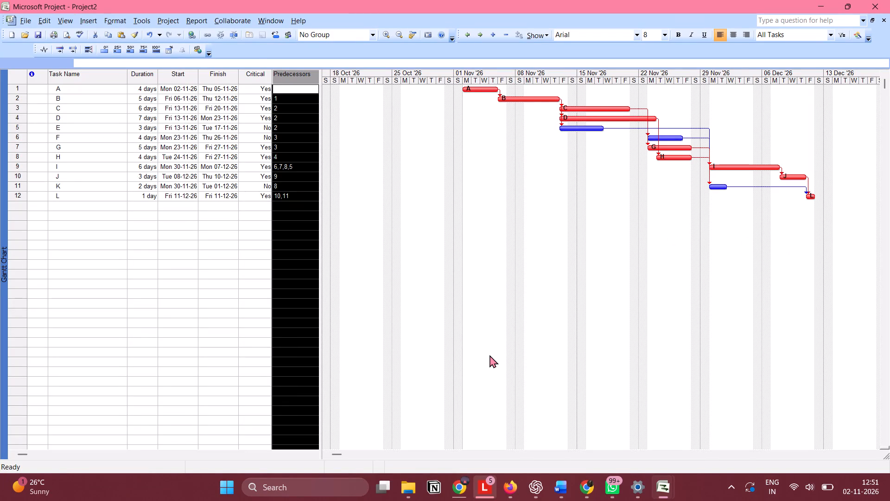
Switch to ChatGPT and review its explanation of how to identify two critical paths.
click(546, 484)
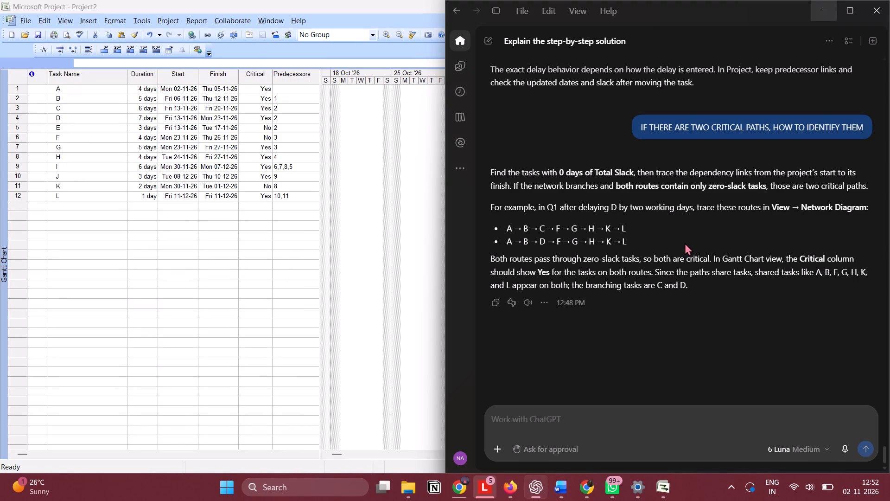
Return to the Project2 schedule in Microsoft Project and insert a Total Slack column before the Predecessors column.
drag(372, 206, 302, 96)
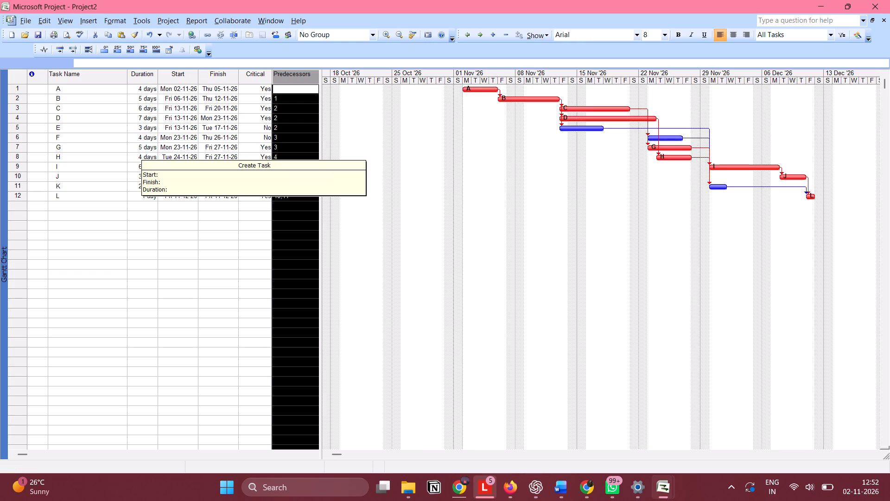
drag(302, 96, 289, 77)
click(289, 77)
right_click(289, 77)
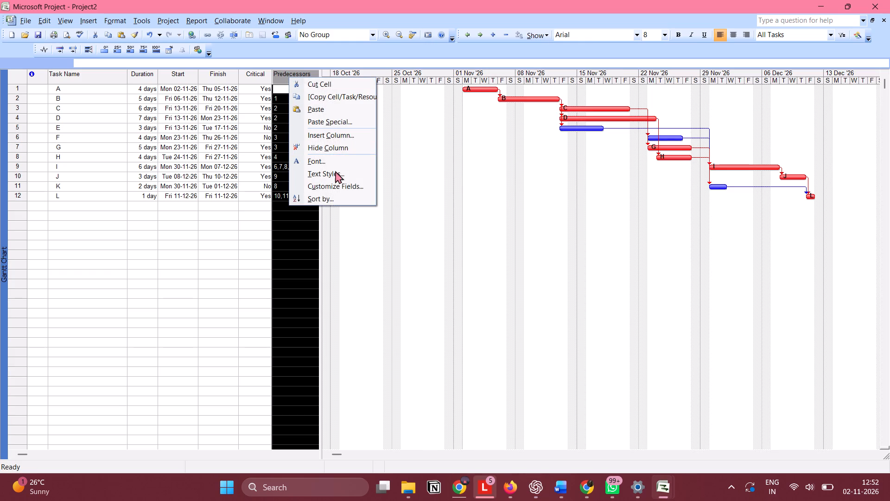
click(327, 133)
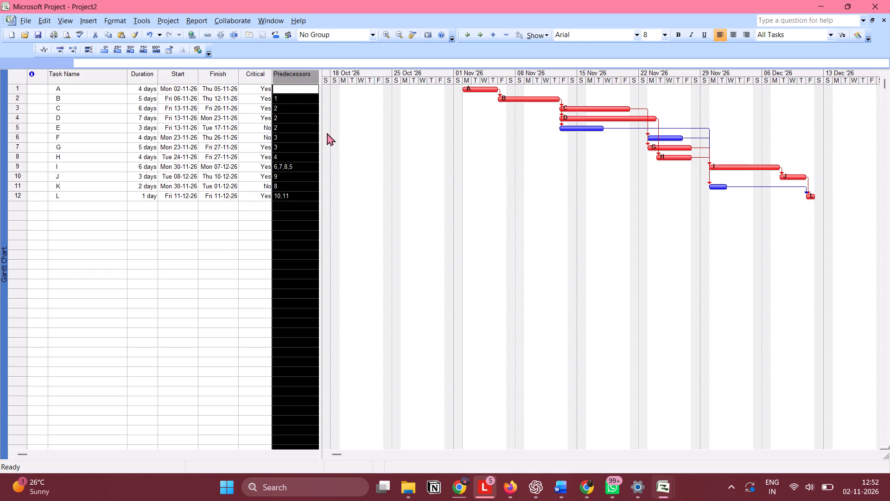
click(530, 213)
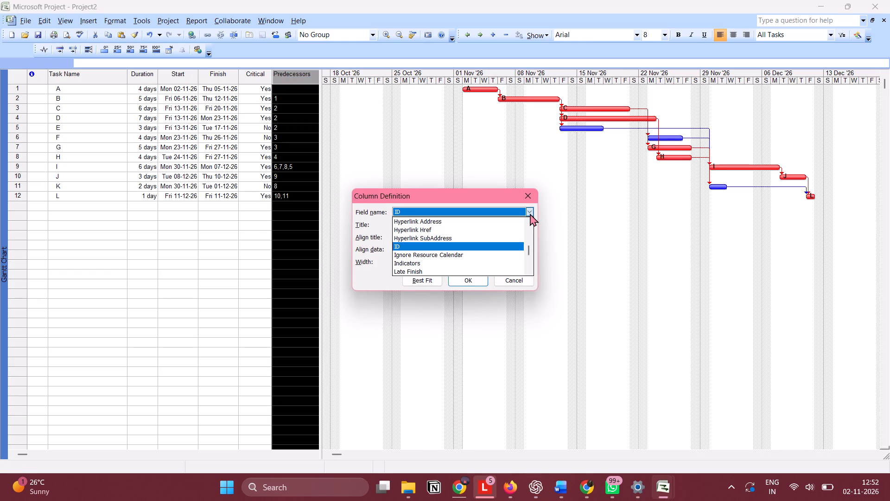
text(TO)
key(Return)
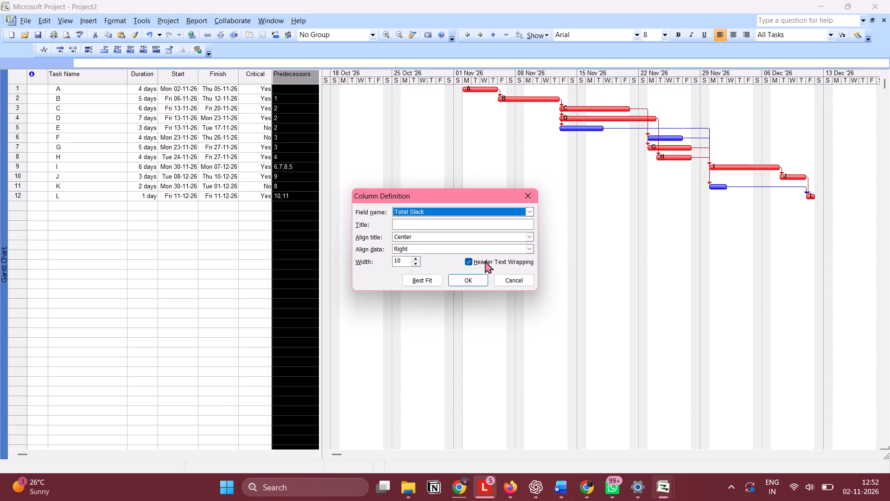
click(470, 281)
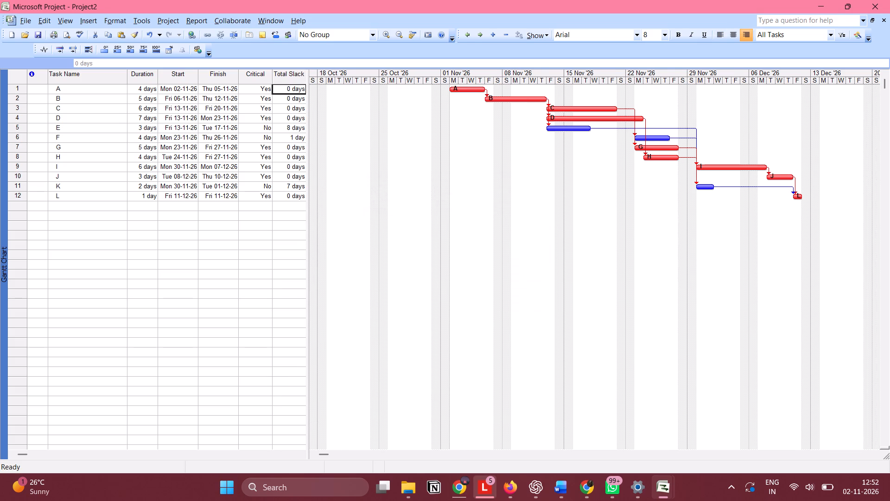
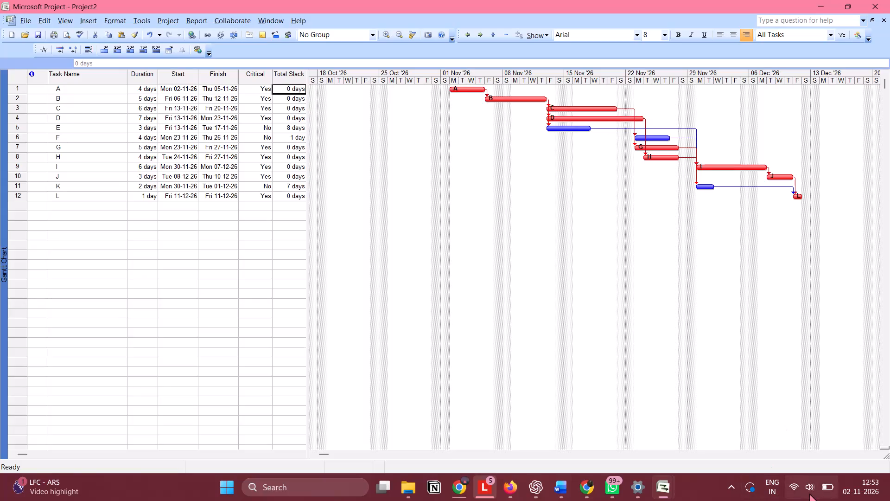
Turn off the computer's Wi-Fi and return to the Project2 schedule.
click(809, 493)
click(701, 271)
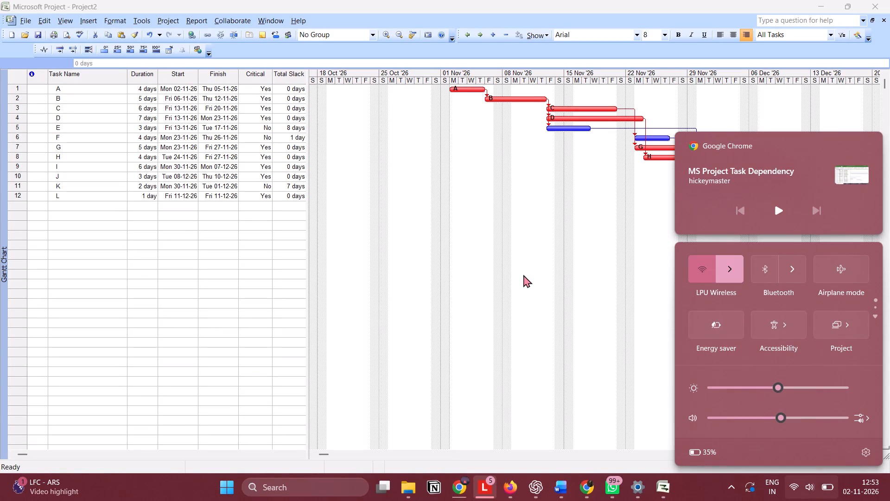
click(523, 275)
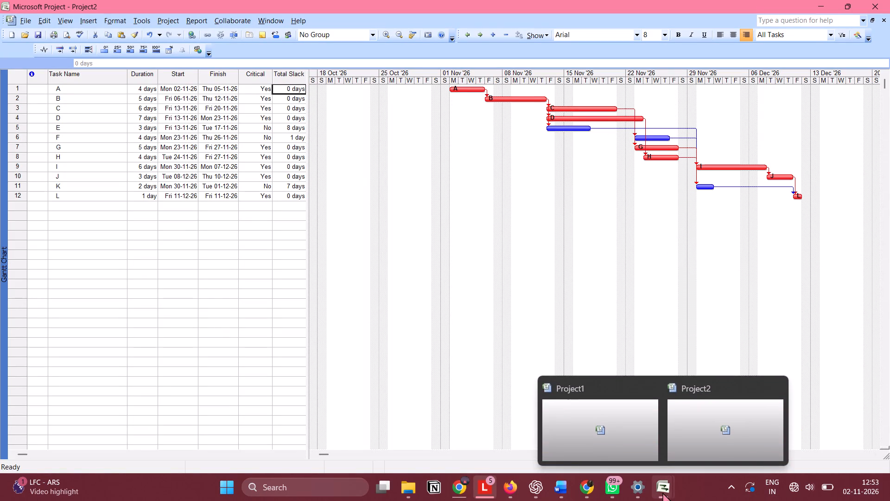
Switch to the Project1 schedule to view its task table and Gantt bars.
click(611, 433)
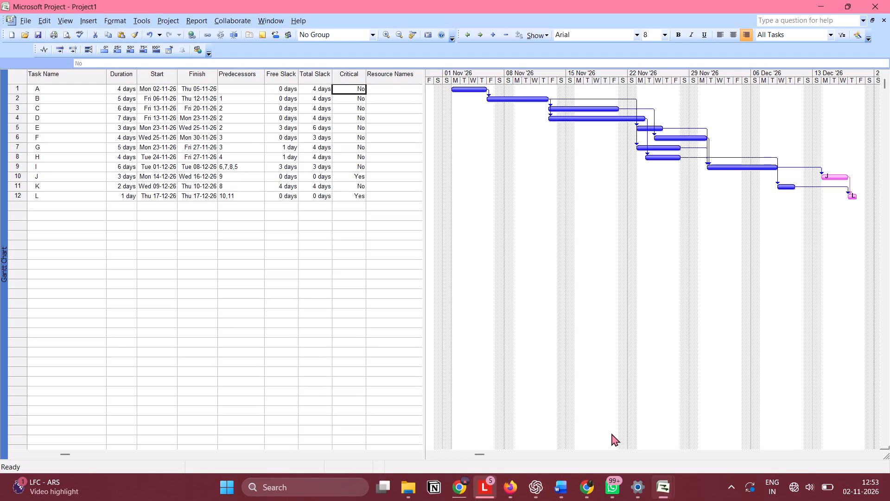
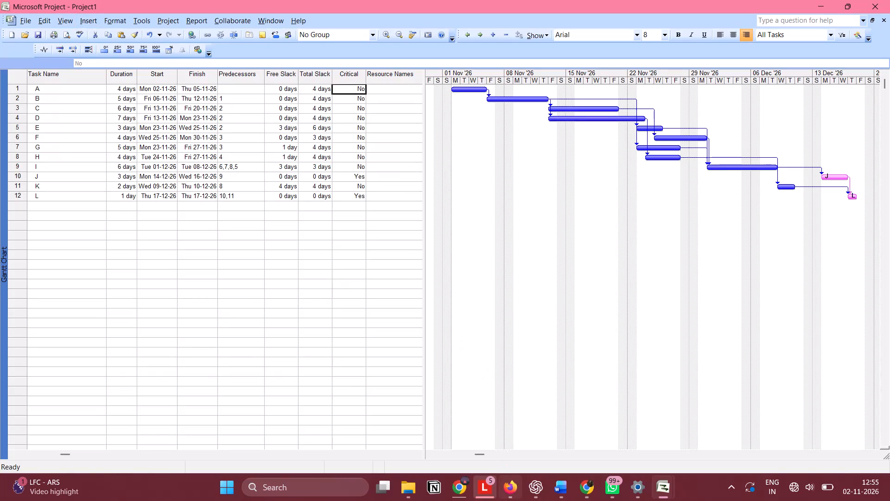
Close the background windows of the red L app, Firefox and File Explorer, including the New Volume and IIRS folders.
click(540, 403)
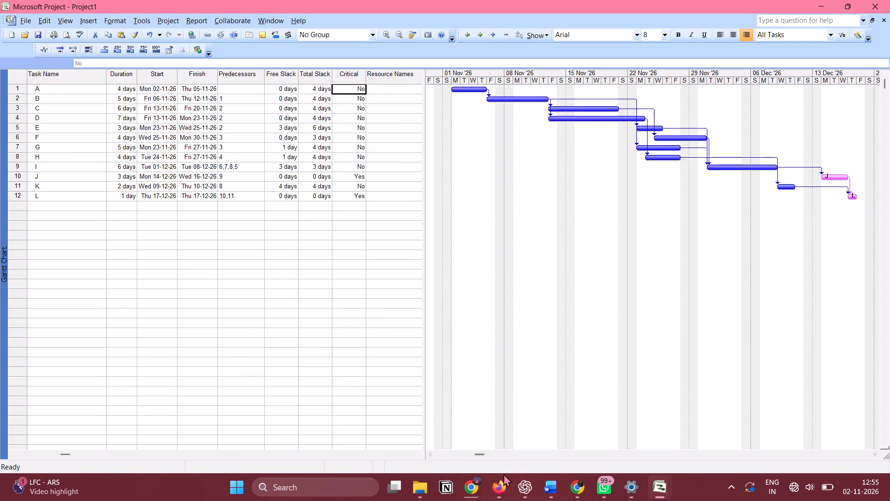
click(548, 390)
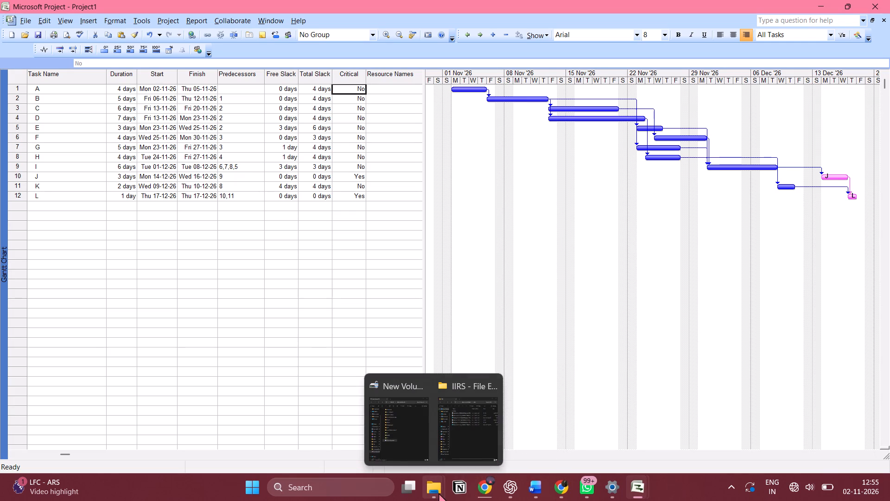
click(417, 389)
click(454, 389)
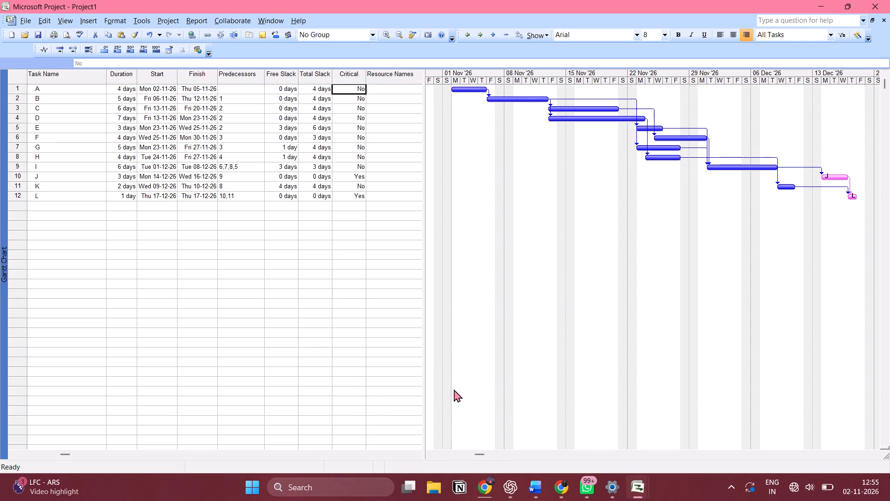
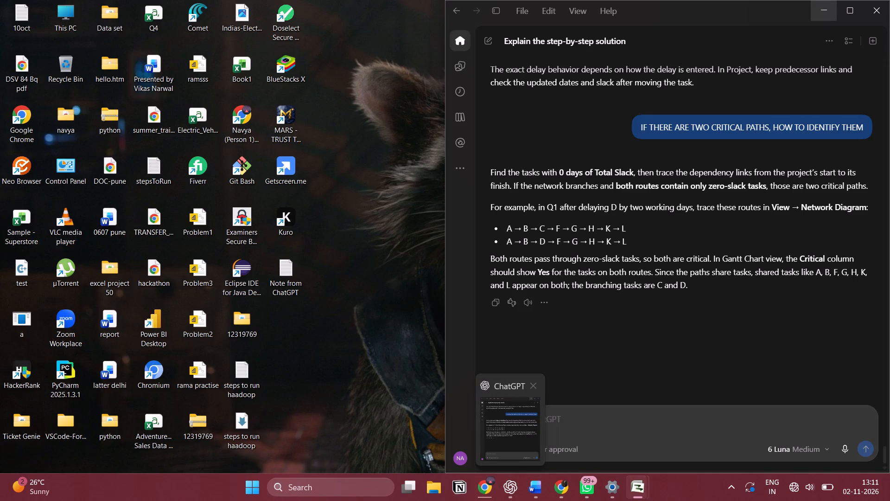
Save the task A to L schedule as a Project file named ca2 in the Downloads folder.
click(358, 372)
click(506, 350)
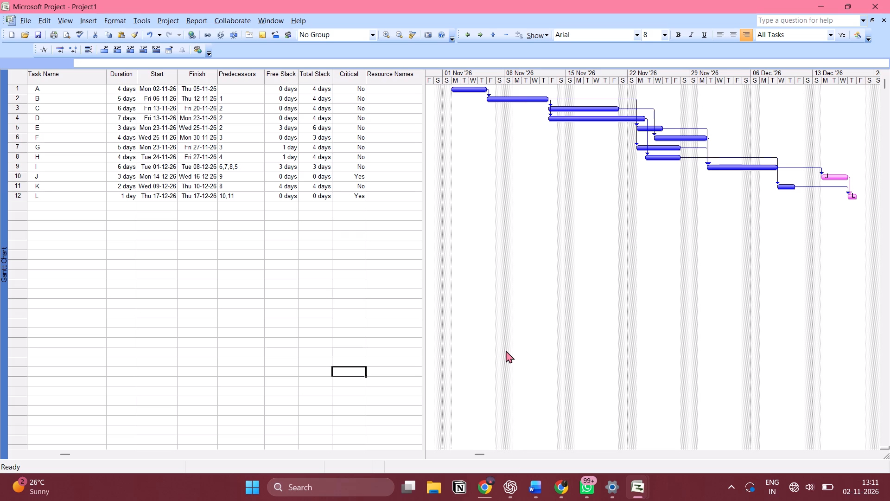
key(ctrl+shift+s)
key(ctrl+s)
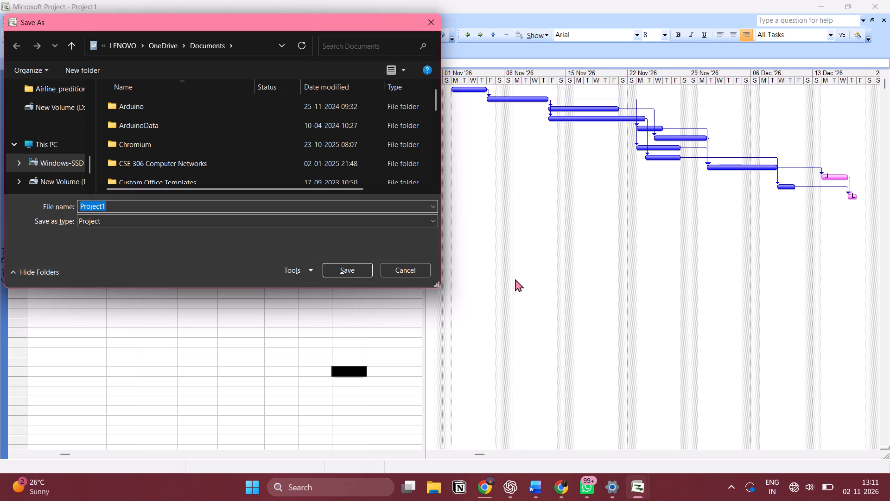
key(BackSpace)
text(ca2)
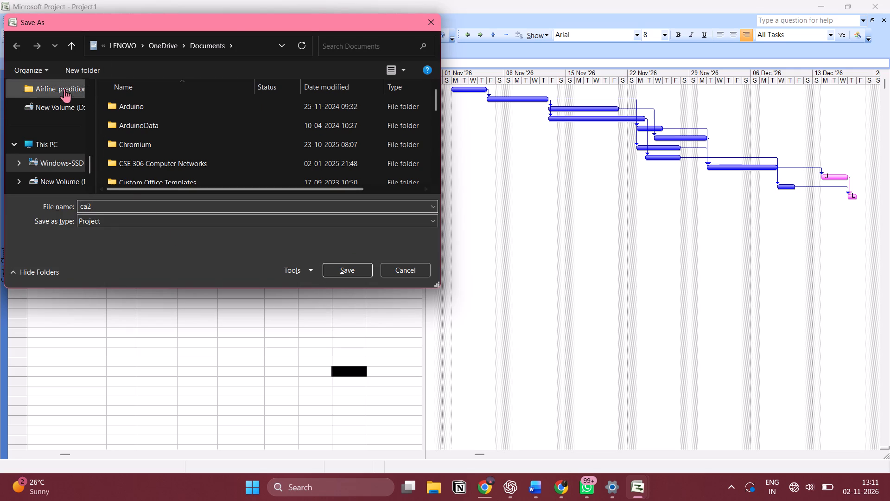
scroll(65, 147, up, 1)
scroll(65, 147, down, 2)
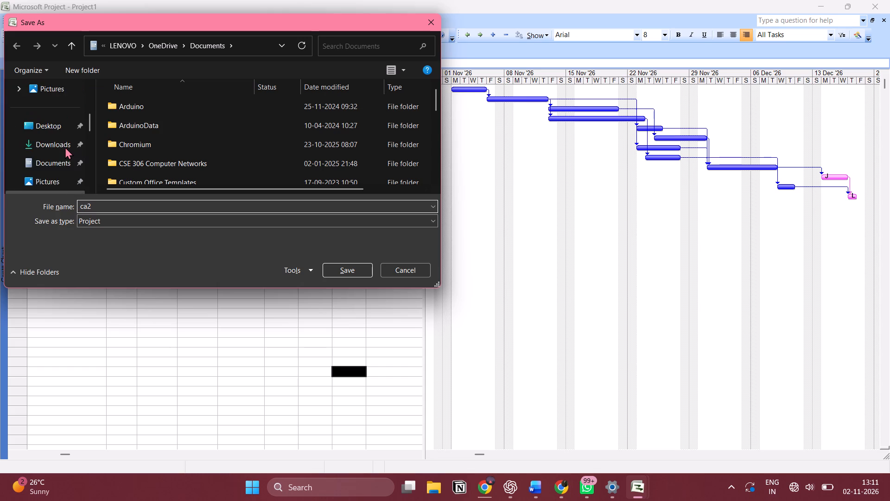
scroll(65, 147, down, 1)
double_click(46, 94)
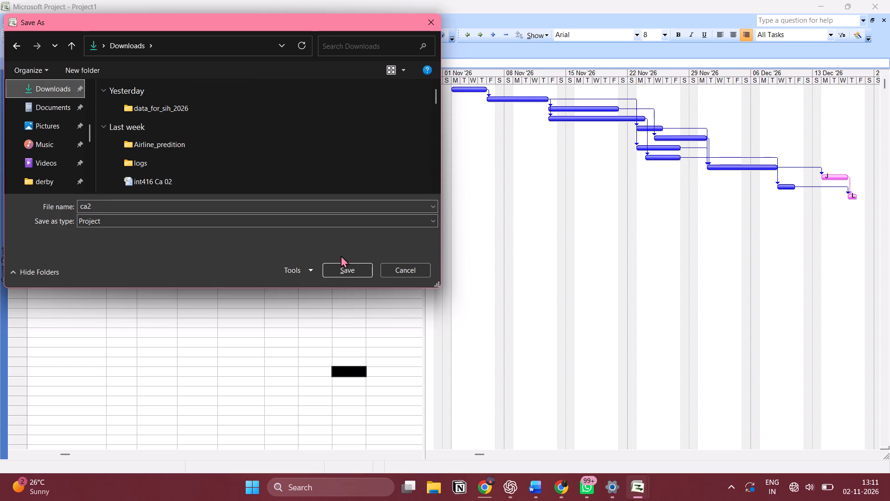
click(349, 265)
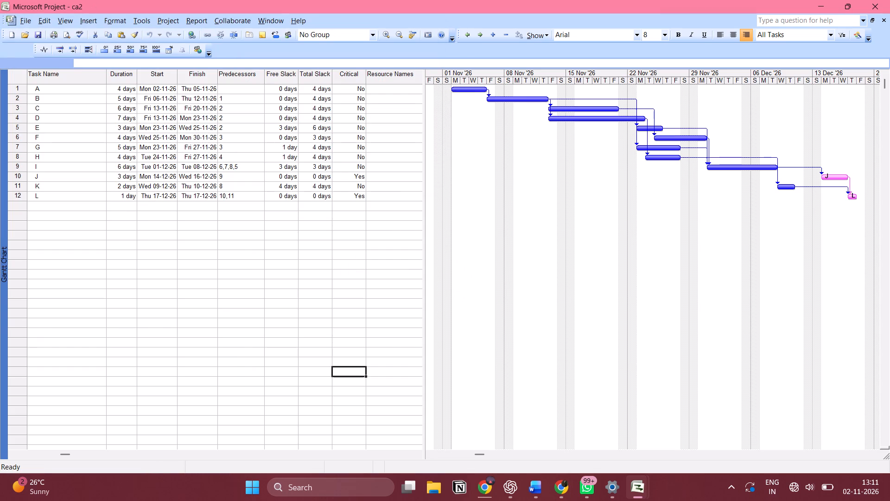